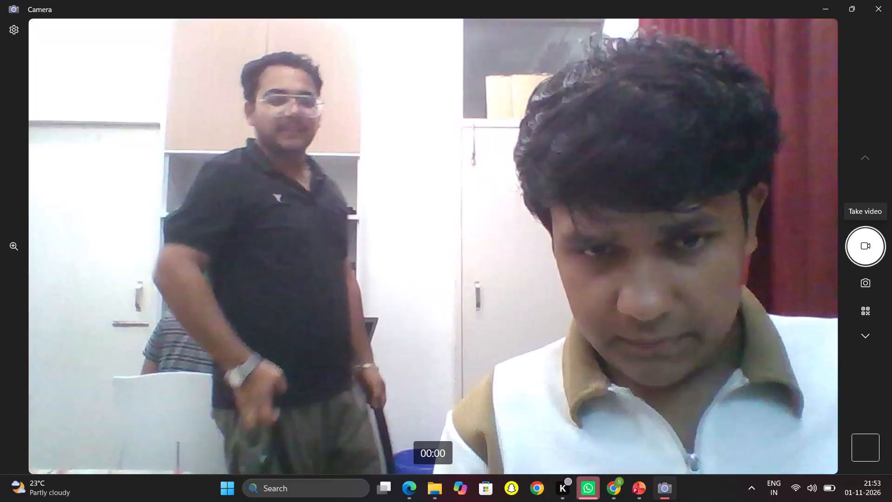
left_click(634, 486)
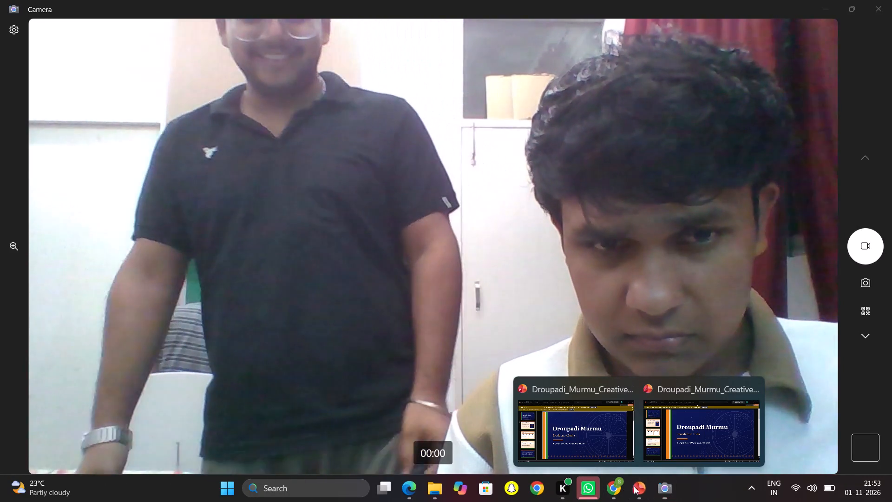
double_click(634, 486)
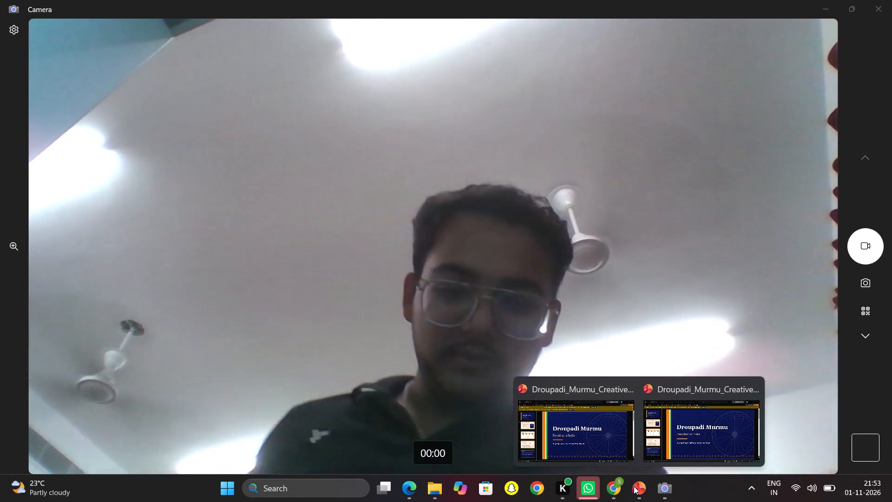
key("Escape")
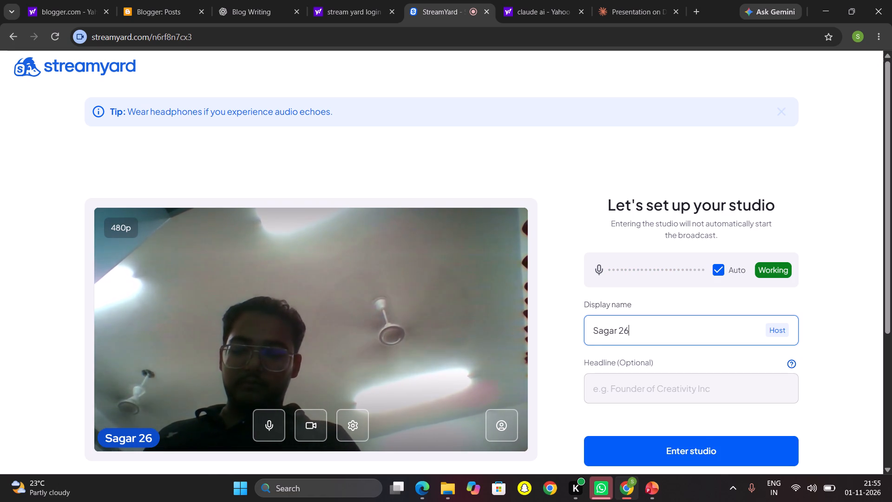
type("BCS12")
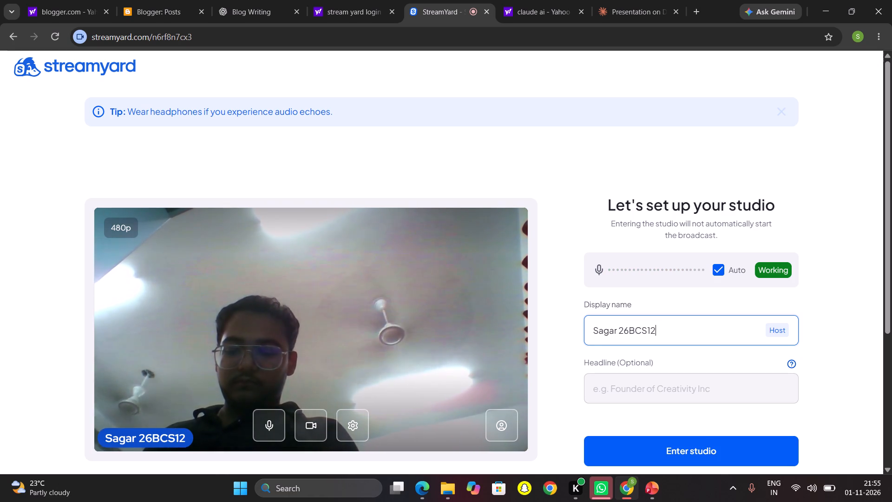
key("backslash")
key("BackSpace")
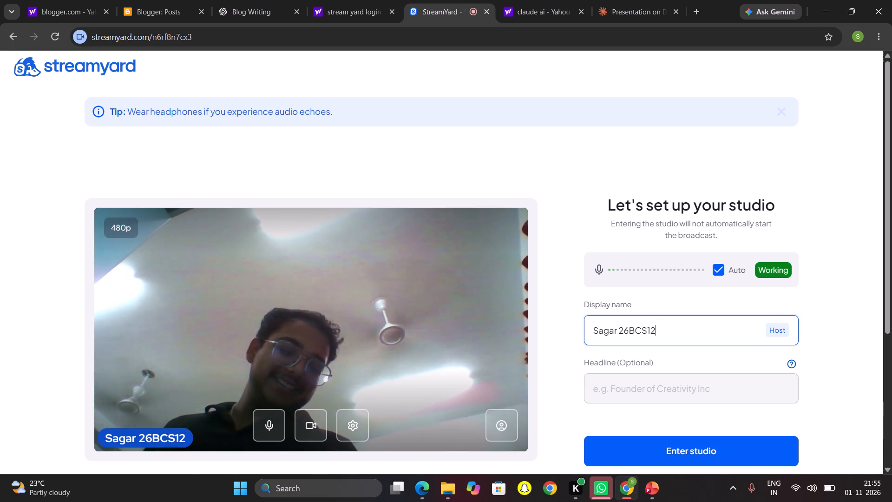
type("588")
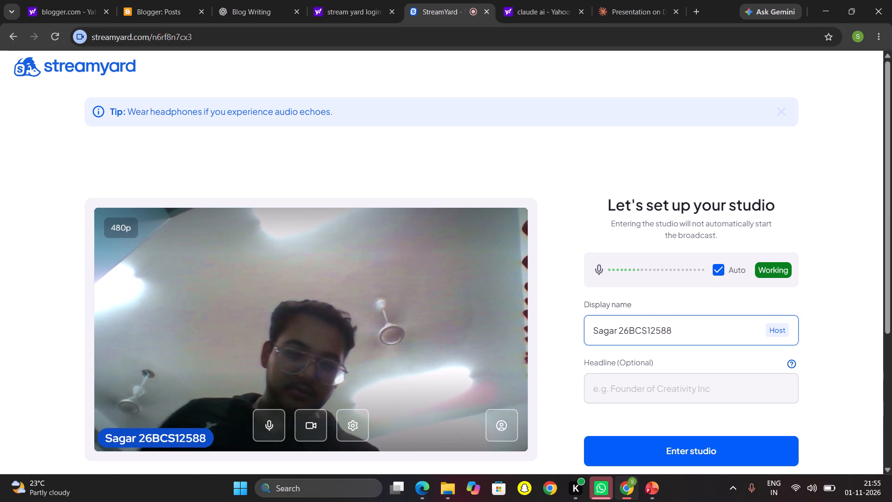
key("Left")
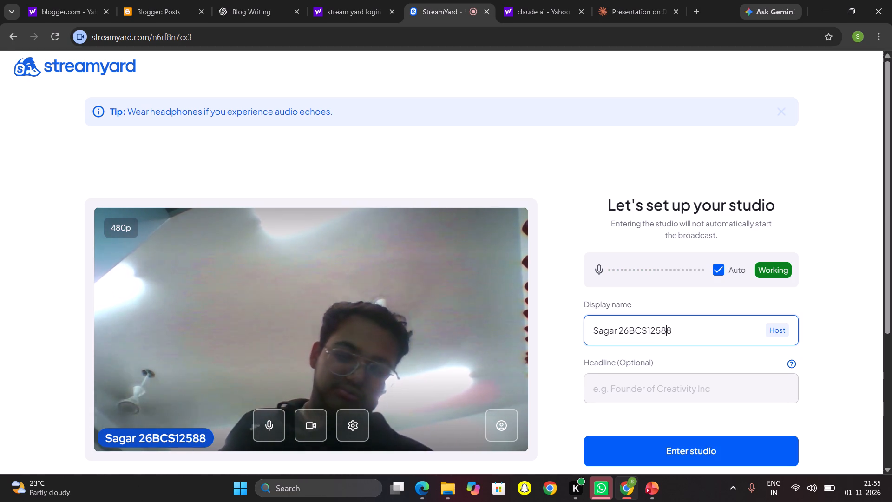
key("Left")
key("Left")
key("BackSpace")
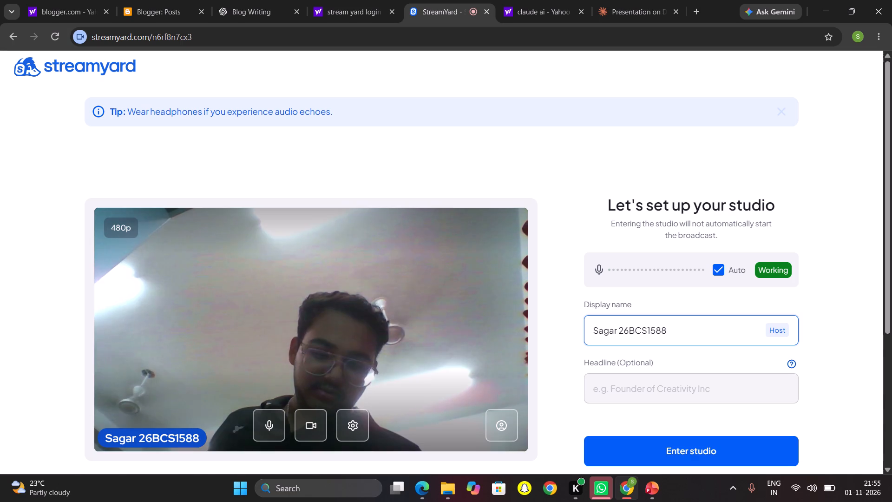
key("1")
Insert the host's surname between the first name and the student ID in the display name, and enter the studio.
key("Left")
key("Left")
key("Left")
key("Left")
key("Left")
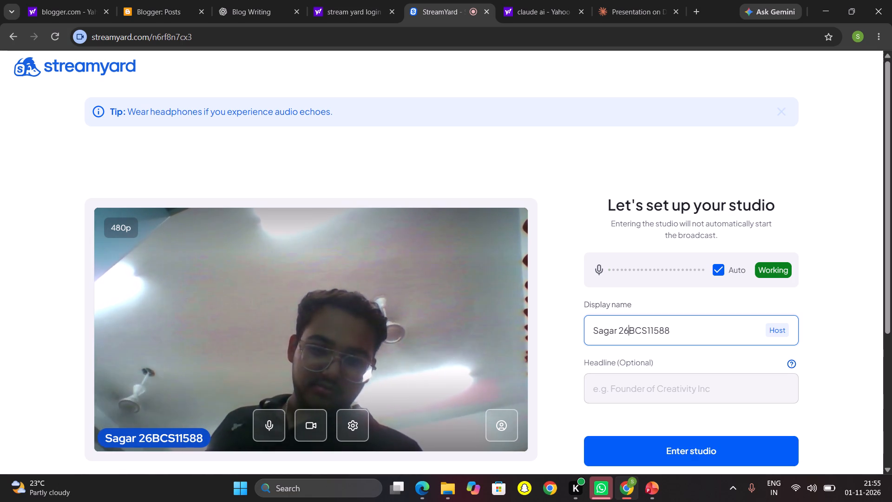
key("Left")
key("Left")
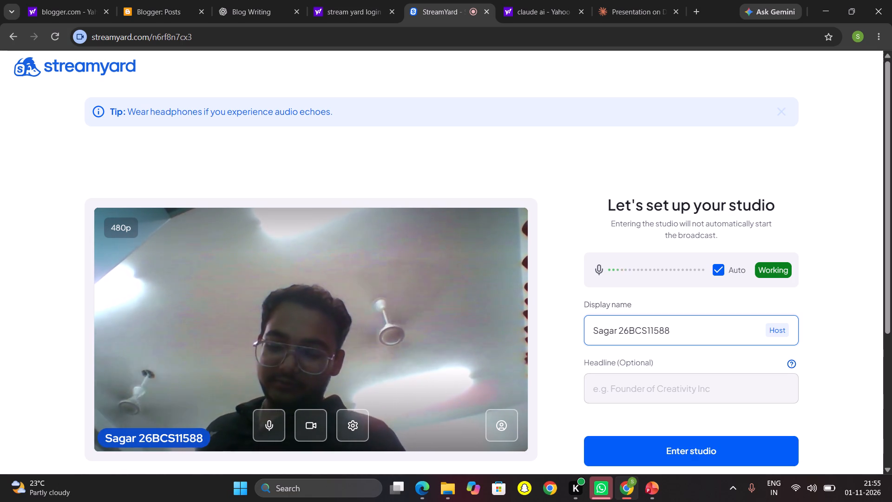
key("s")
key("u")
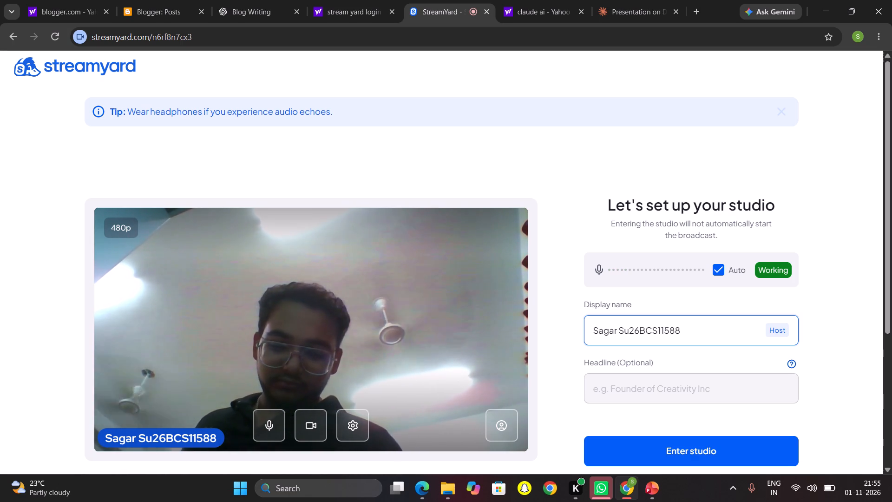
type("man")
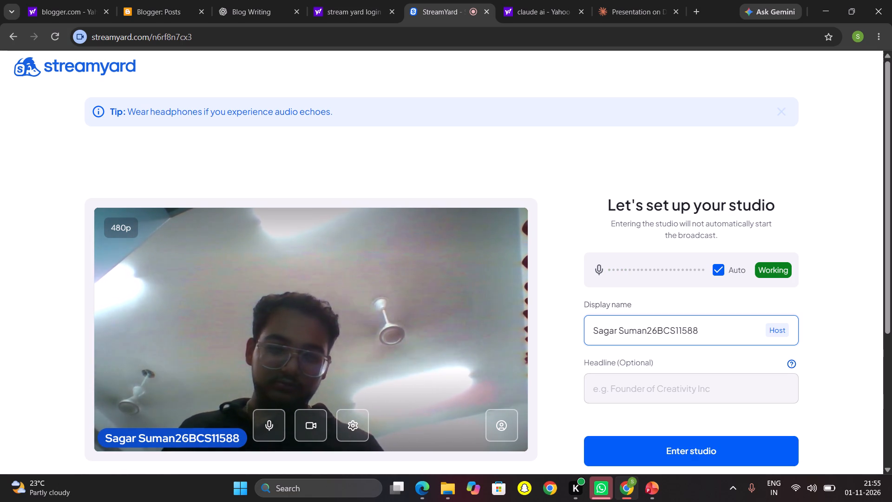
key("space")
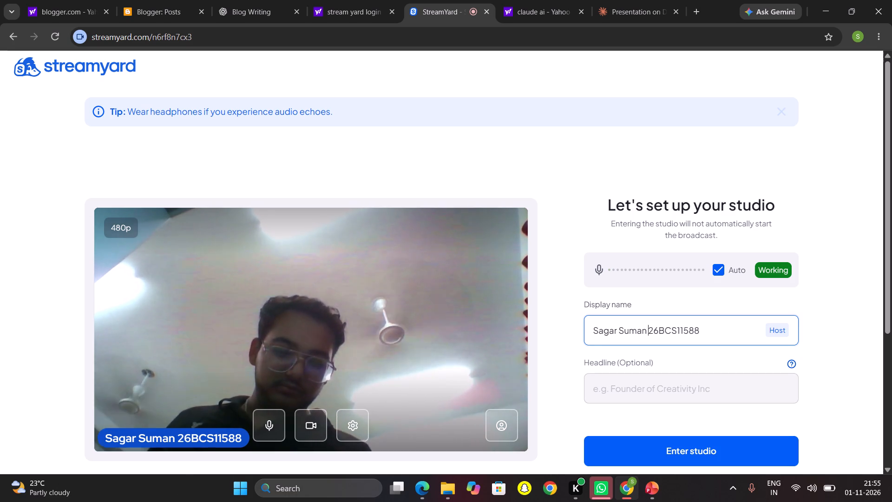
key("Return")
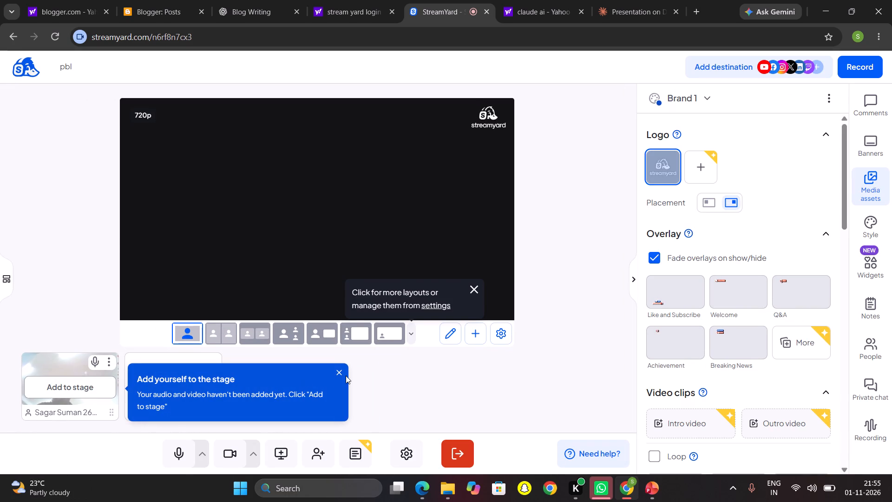
Dismiss the stage tip and upload Droupadi_Murmu_Creative_5_Slides from the computer's Downloads folder as presentation slides.
left_click(334, 372)
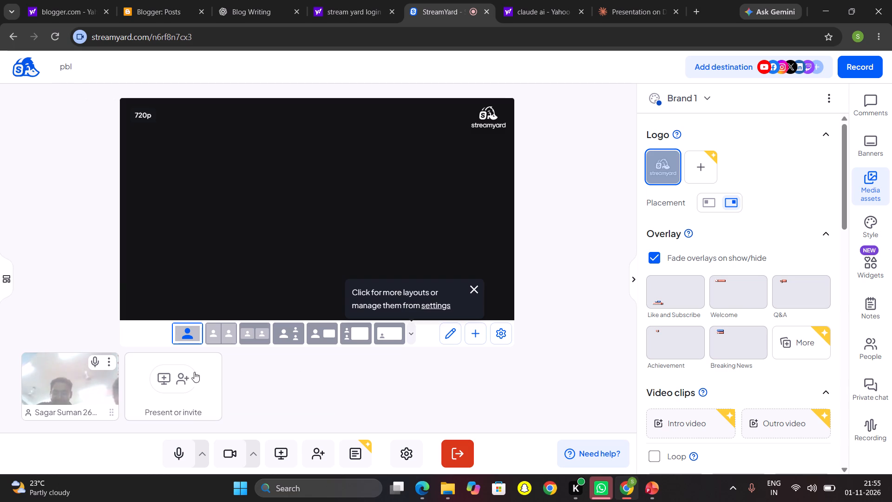
left_click(174, 375)
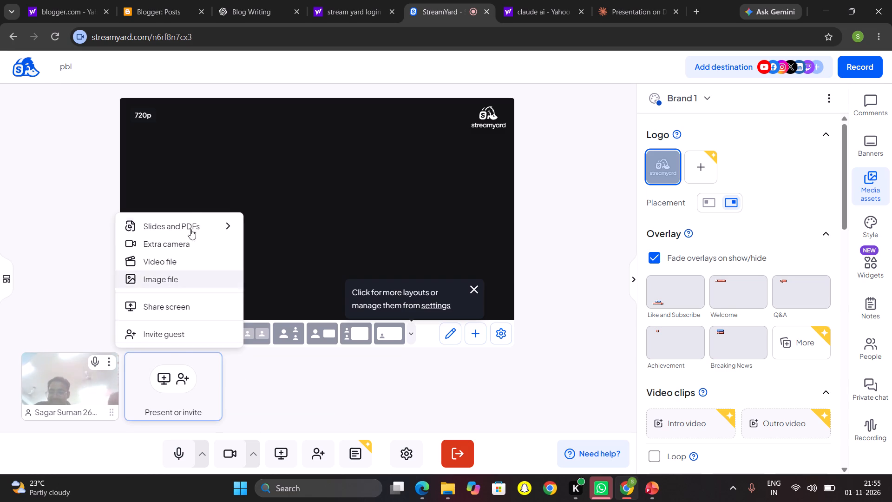
left_click(186, 224)
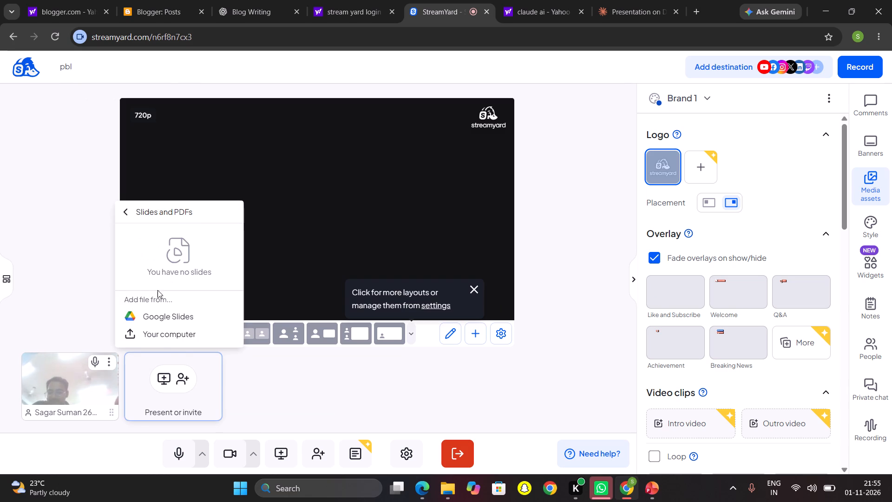
left_click(151, 330)
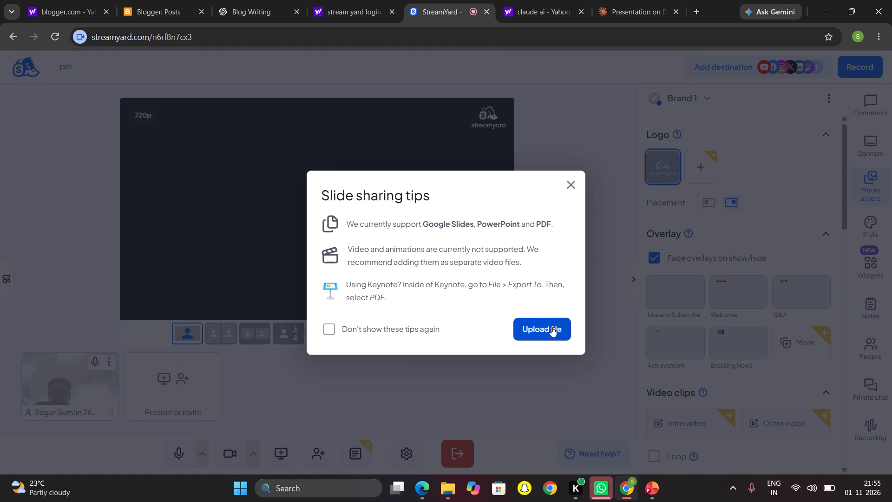
left_click(551, 327)
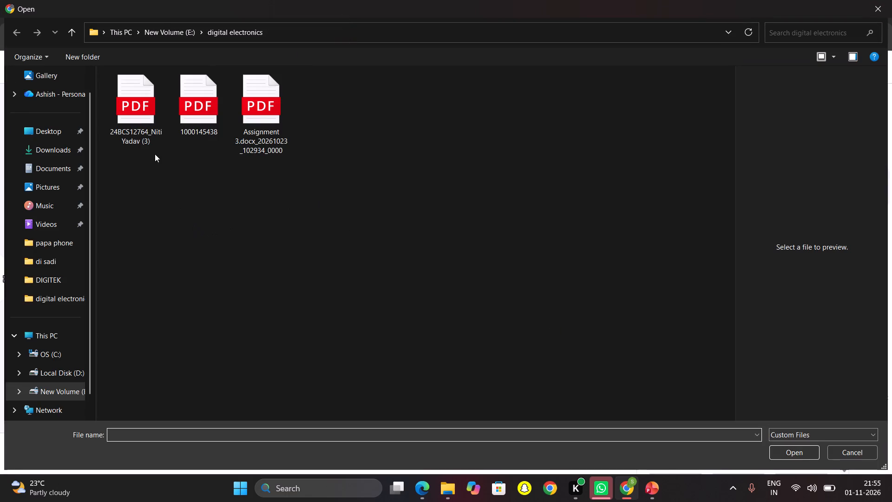
left_click(52, 148)
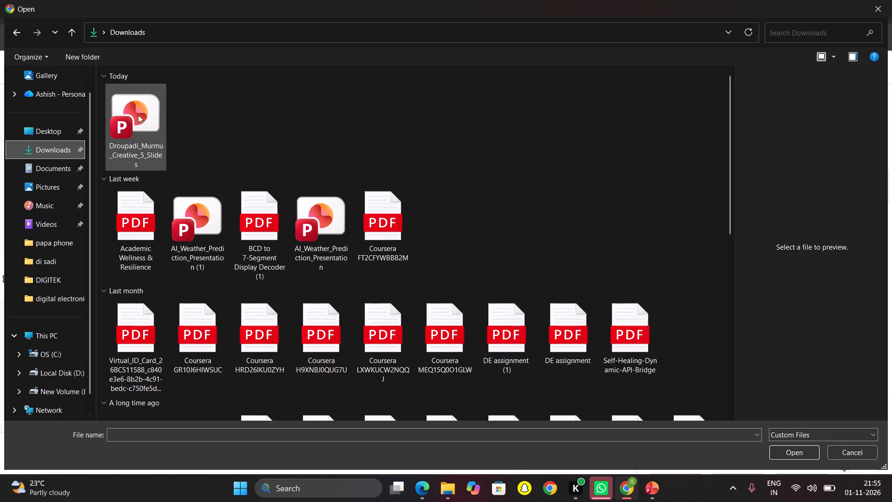
left_click(134, 119)
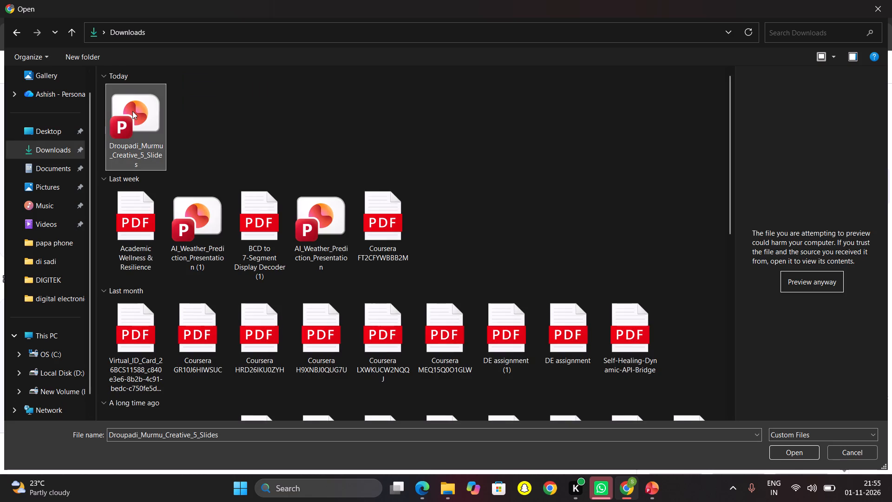
double_click(132, 111)
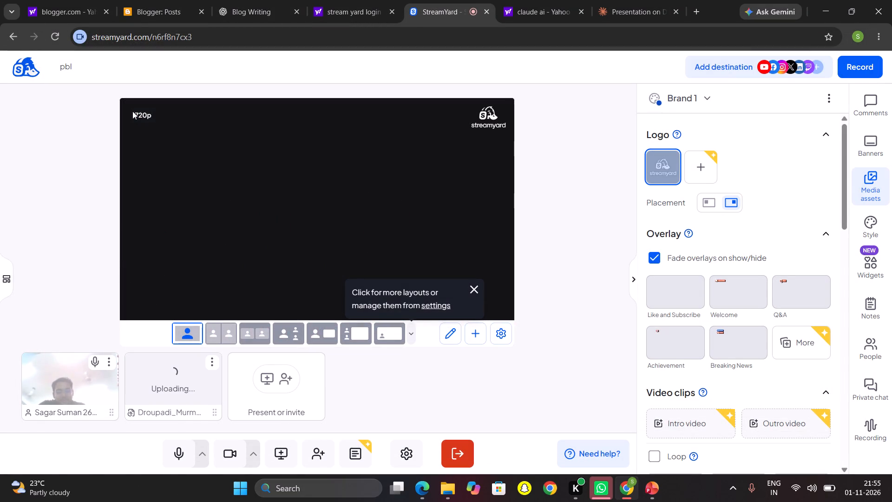
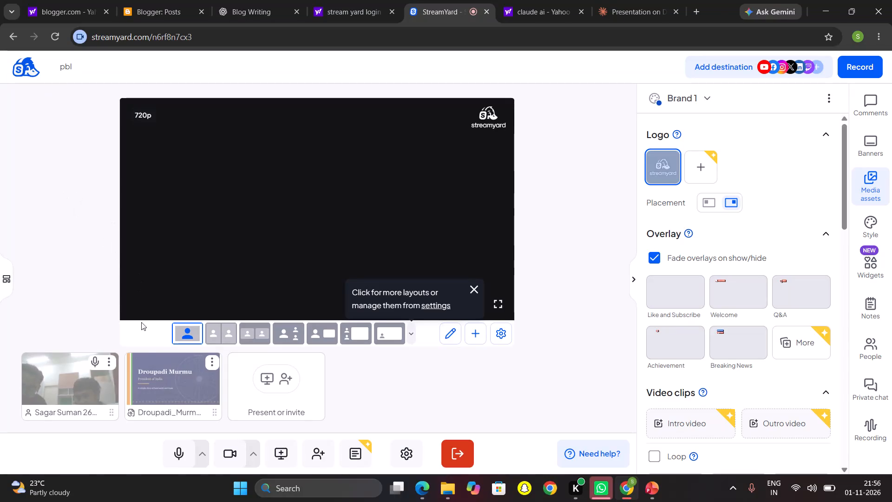
Put the Droupadi Murmu slides and the host's webcam on stage with full-size slides and a small corner webcam, and check it in full screen.
left_click(180, 388)
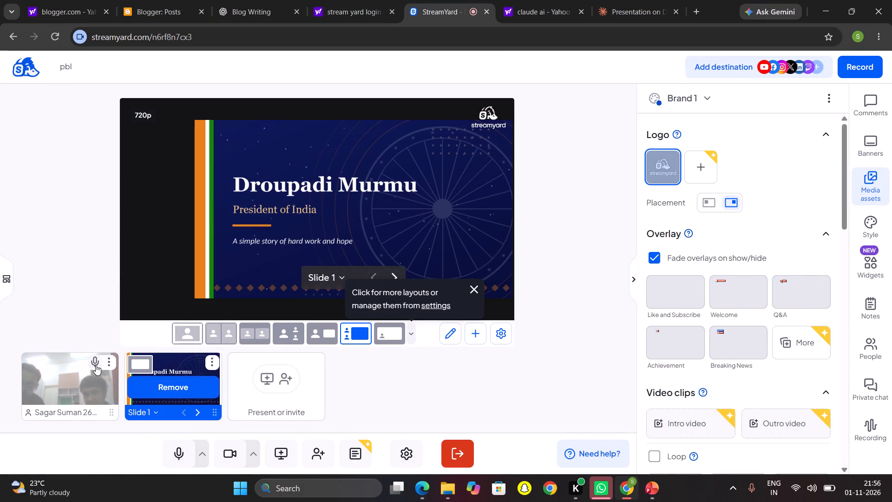
left_click(68, 384)
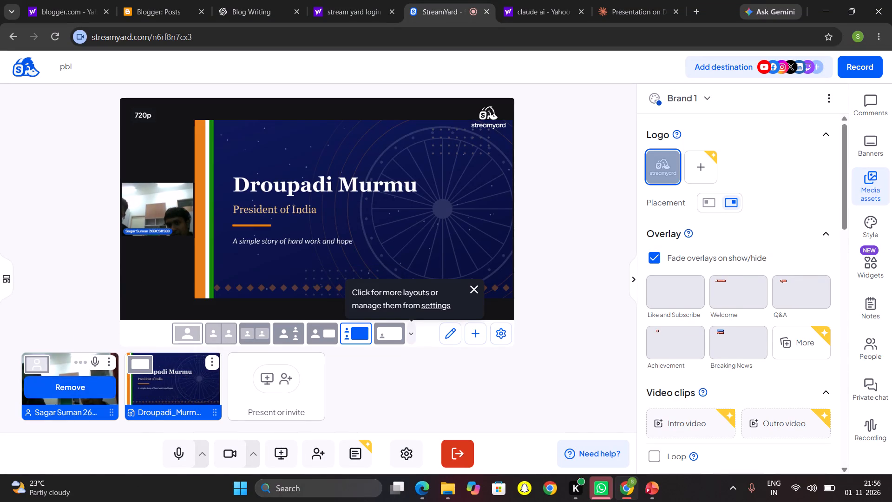
left_click(387, 335)
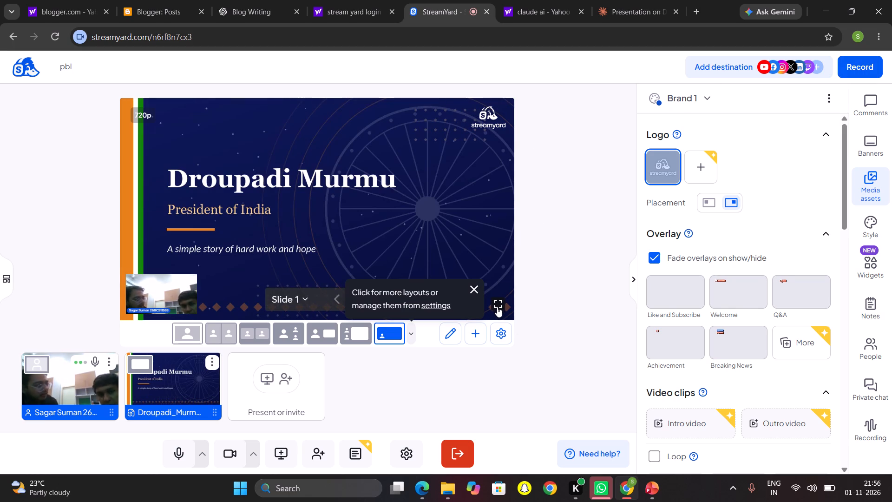
left_click(497, 307)
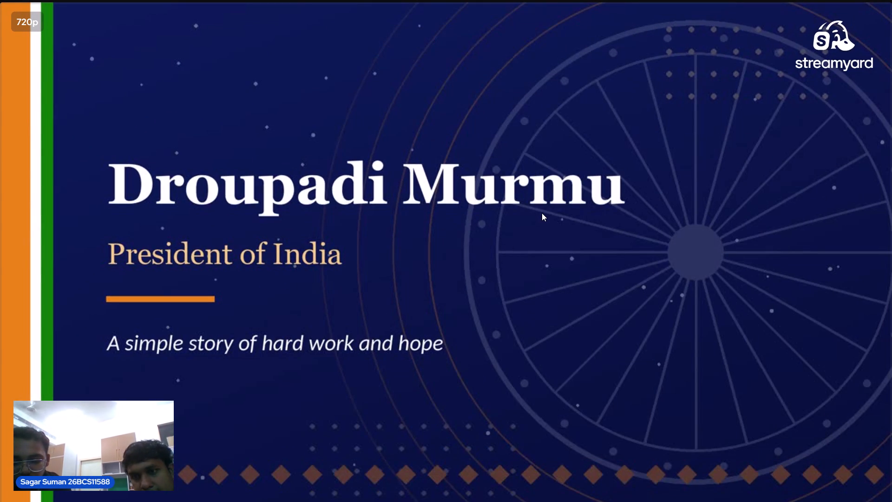
key("Escape")
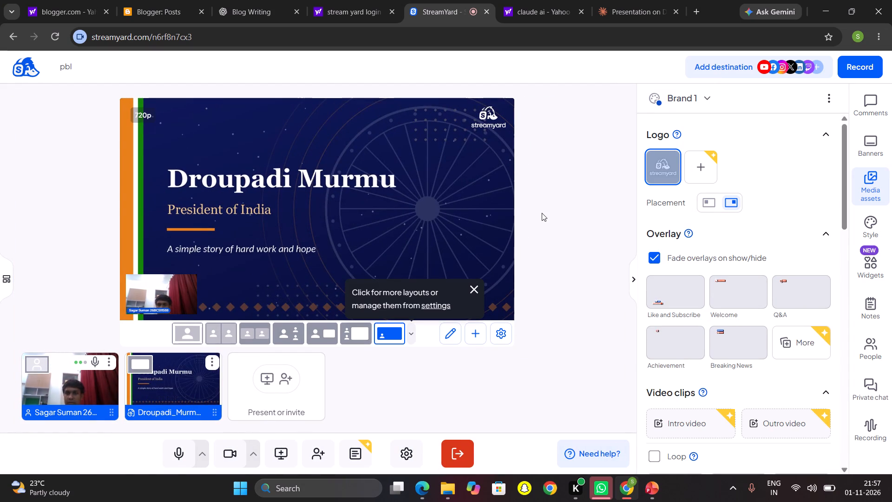
Dismiss the layouts tip and page through the staged slides to the Conclusion slide and back to the title slide.
key("Right")
key("Right")
key("Right")
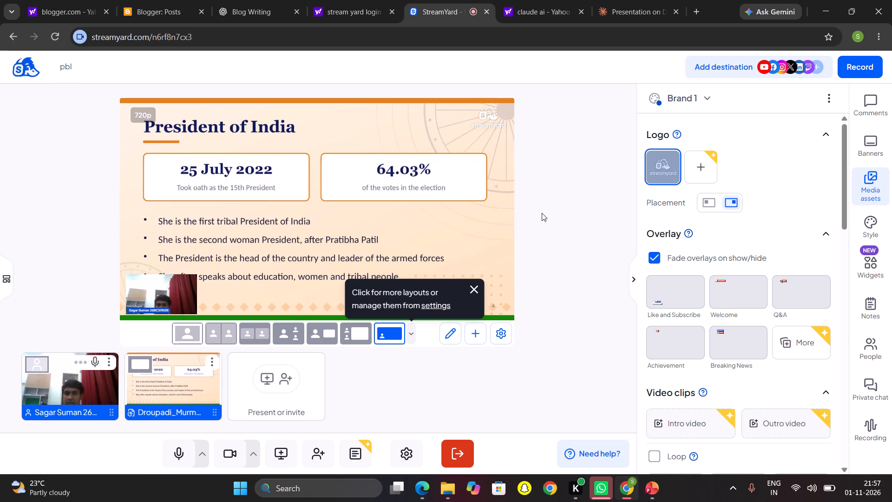
left_click(471, 288)
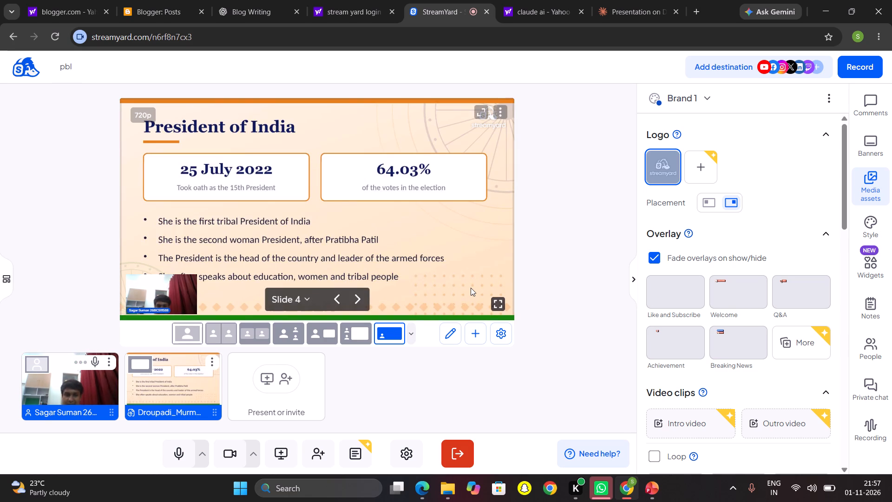
key("Right")
key("Right")
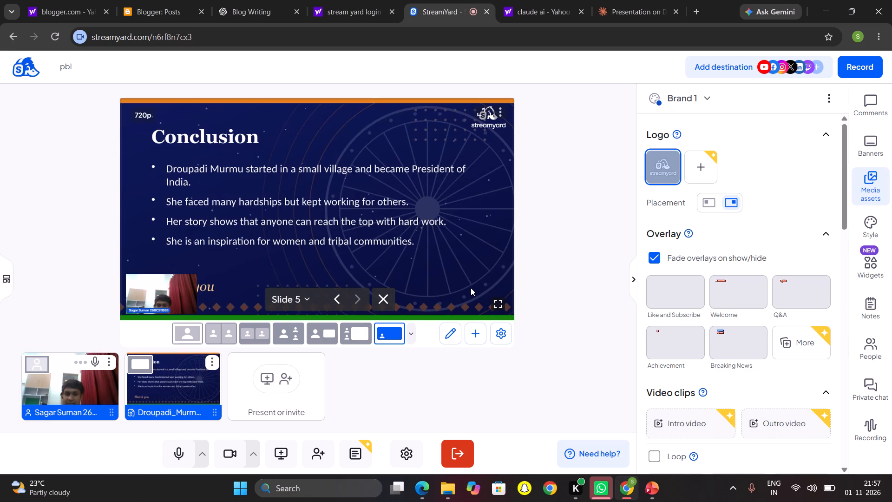
key("Left")
key("Left")
key("Left")
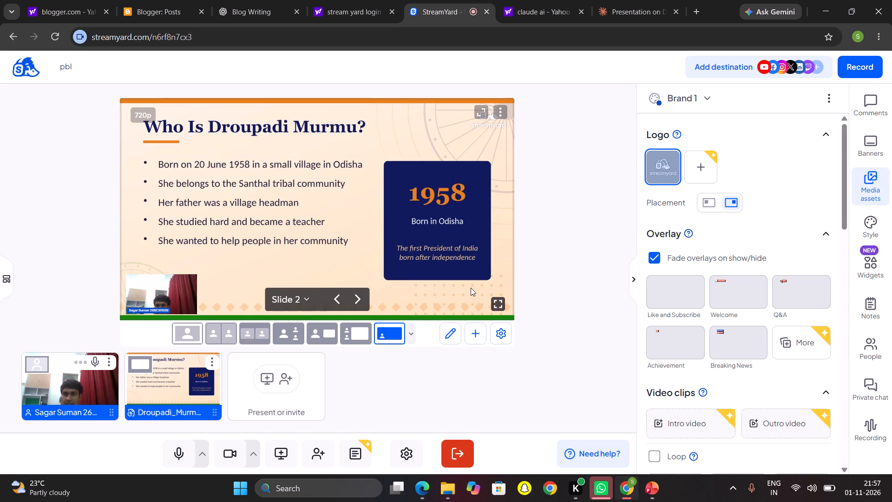
key("Left")
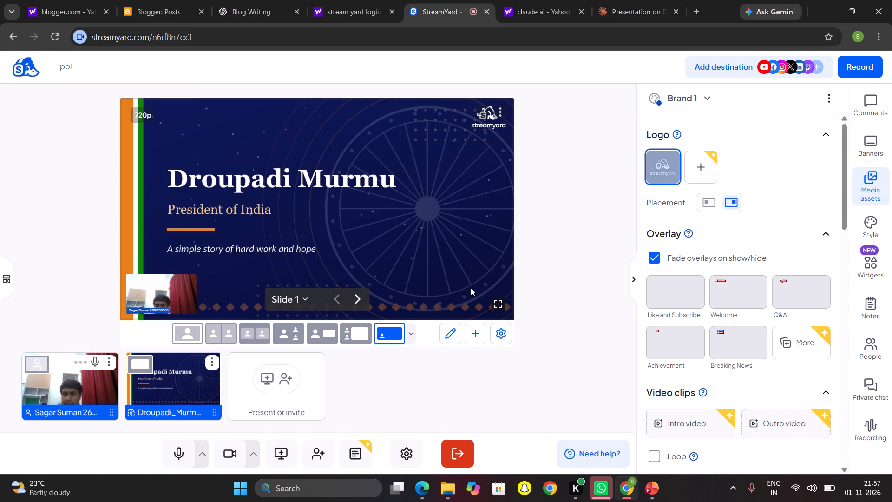
key("Left")
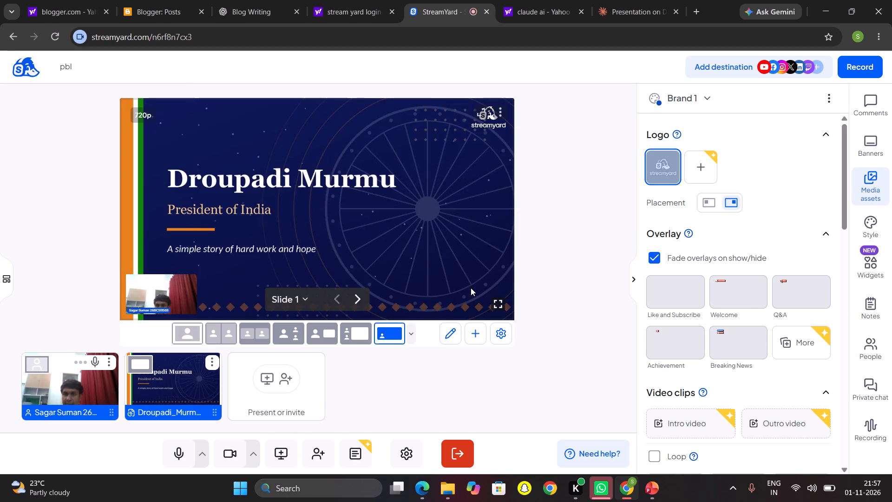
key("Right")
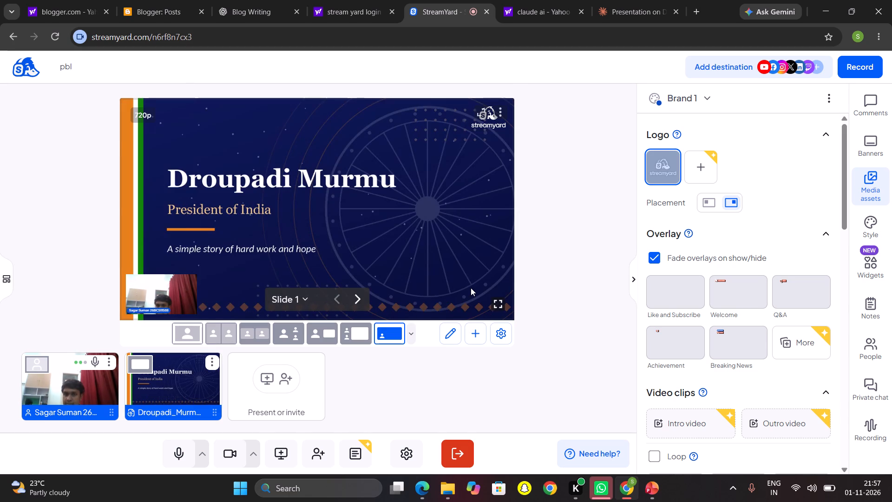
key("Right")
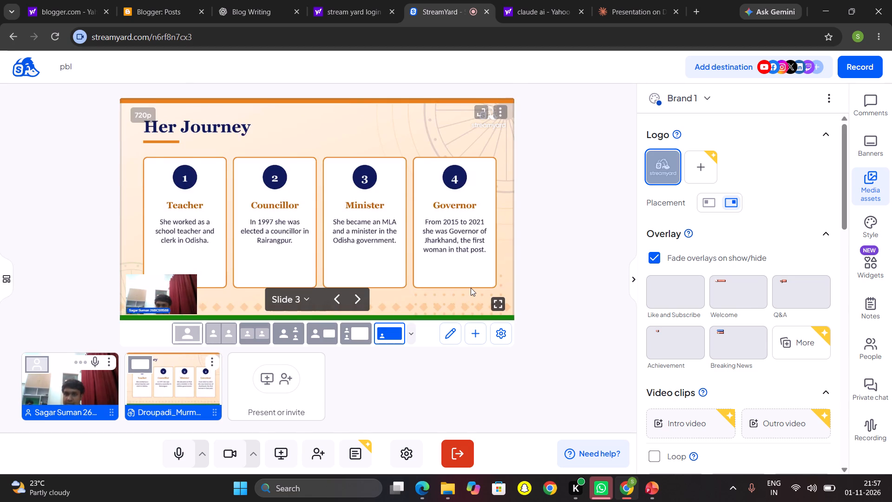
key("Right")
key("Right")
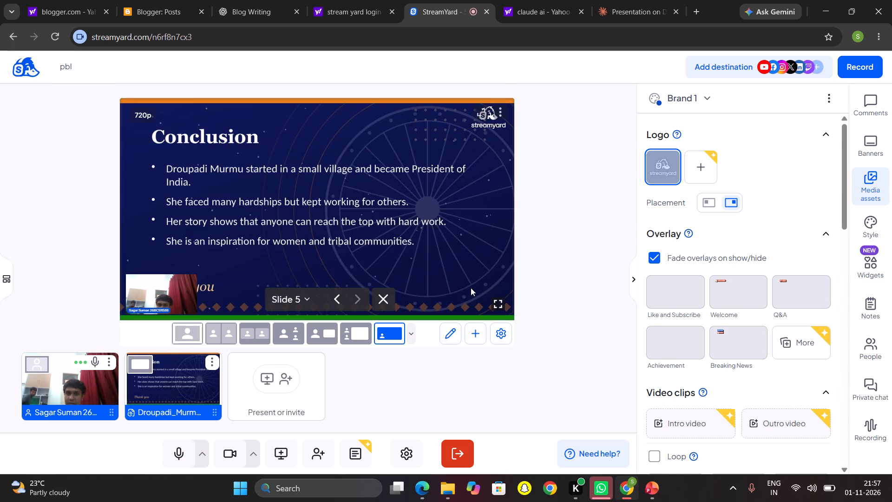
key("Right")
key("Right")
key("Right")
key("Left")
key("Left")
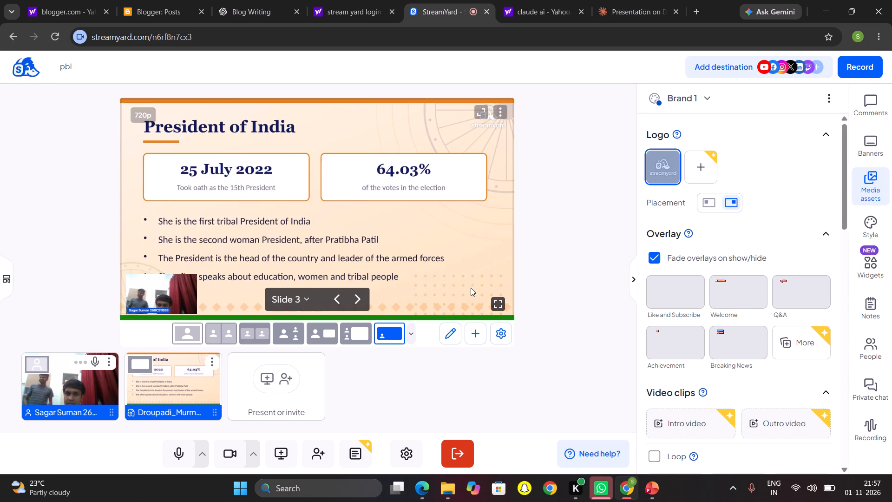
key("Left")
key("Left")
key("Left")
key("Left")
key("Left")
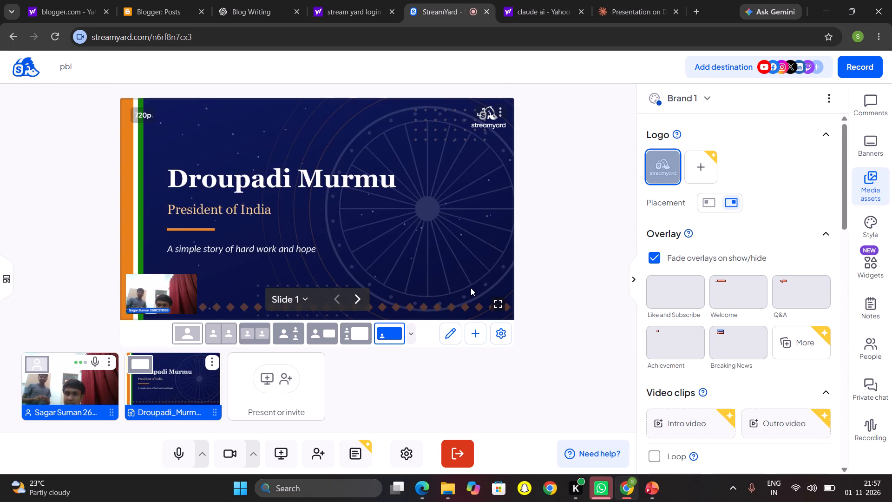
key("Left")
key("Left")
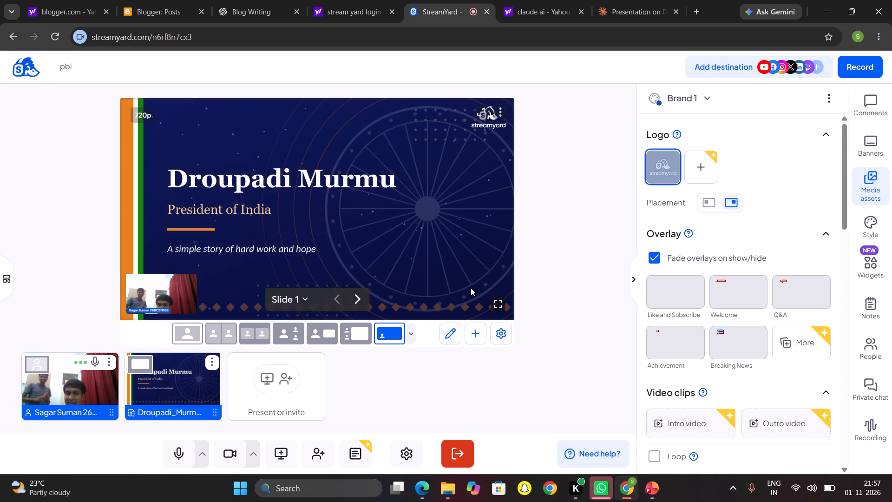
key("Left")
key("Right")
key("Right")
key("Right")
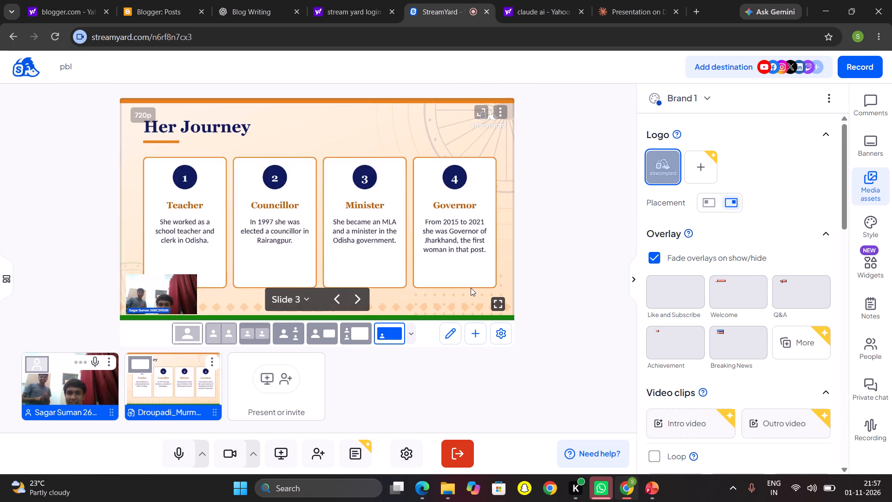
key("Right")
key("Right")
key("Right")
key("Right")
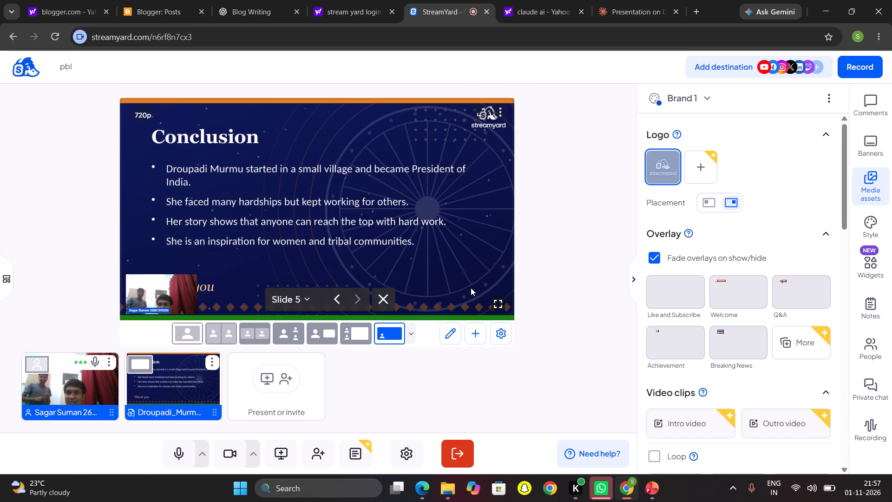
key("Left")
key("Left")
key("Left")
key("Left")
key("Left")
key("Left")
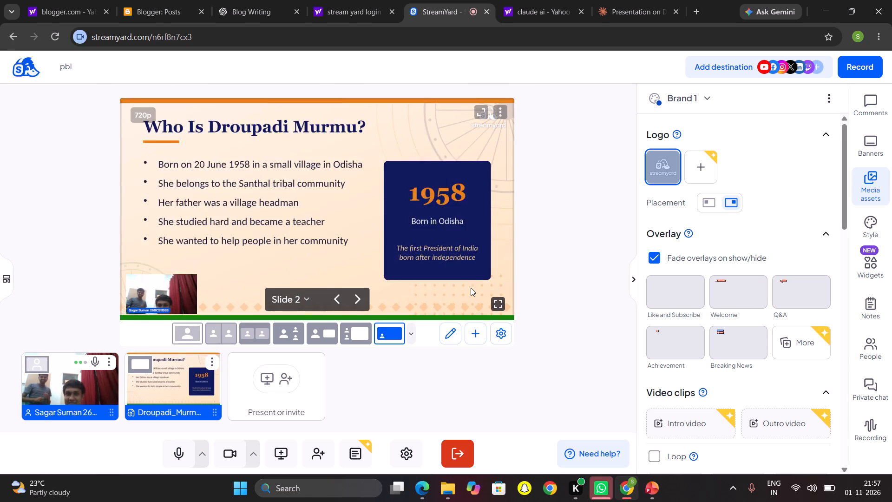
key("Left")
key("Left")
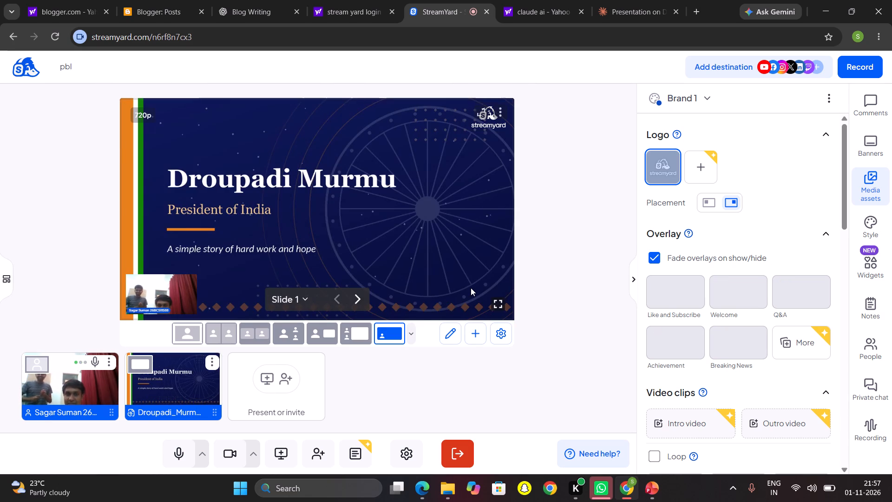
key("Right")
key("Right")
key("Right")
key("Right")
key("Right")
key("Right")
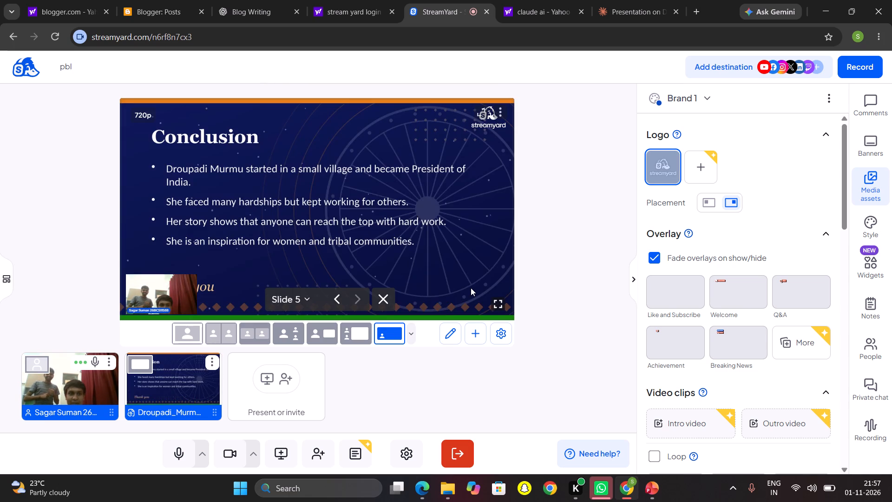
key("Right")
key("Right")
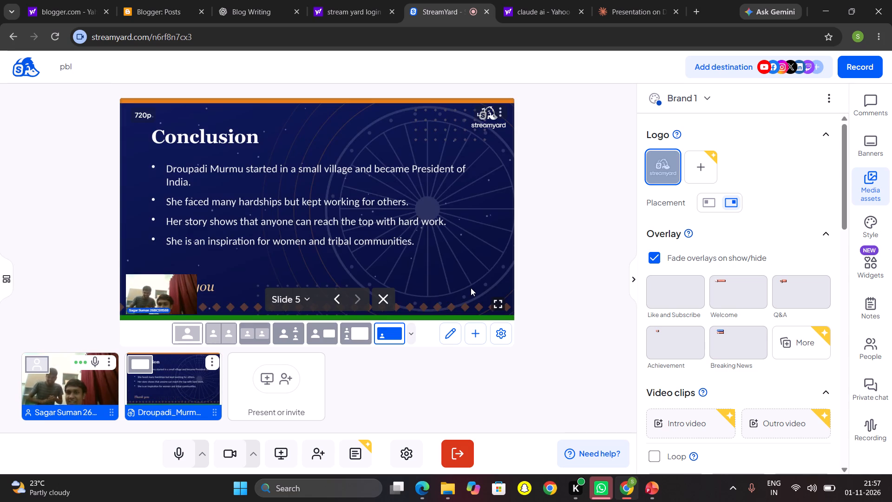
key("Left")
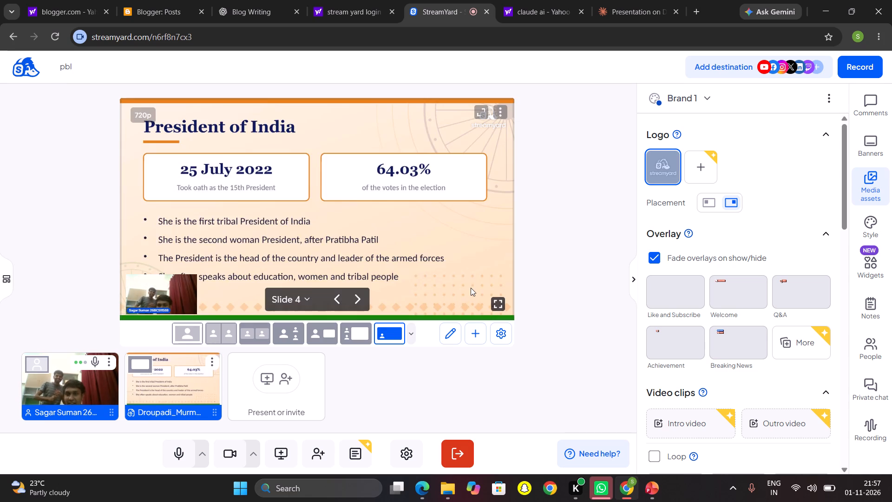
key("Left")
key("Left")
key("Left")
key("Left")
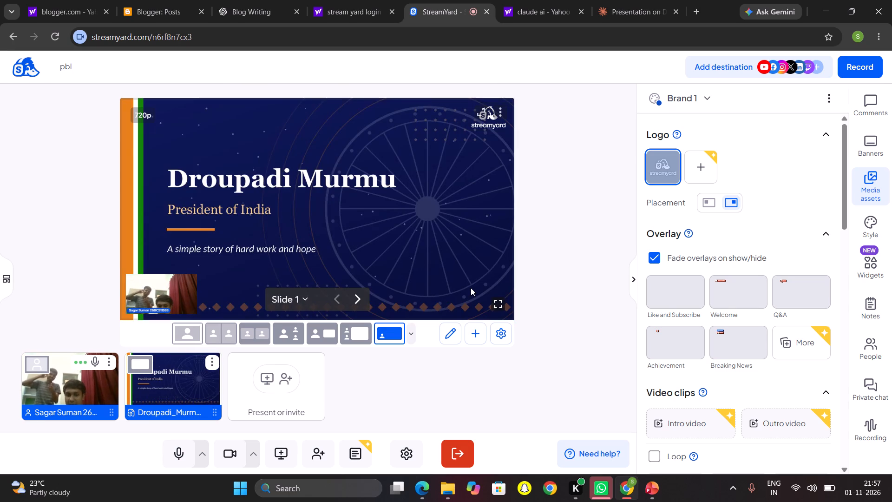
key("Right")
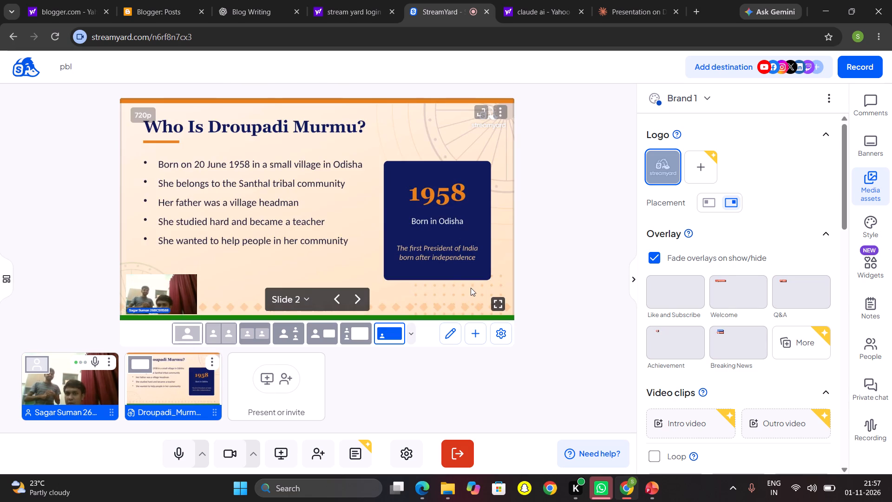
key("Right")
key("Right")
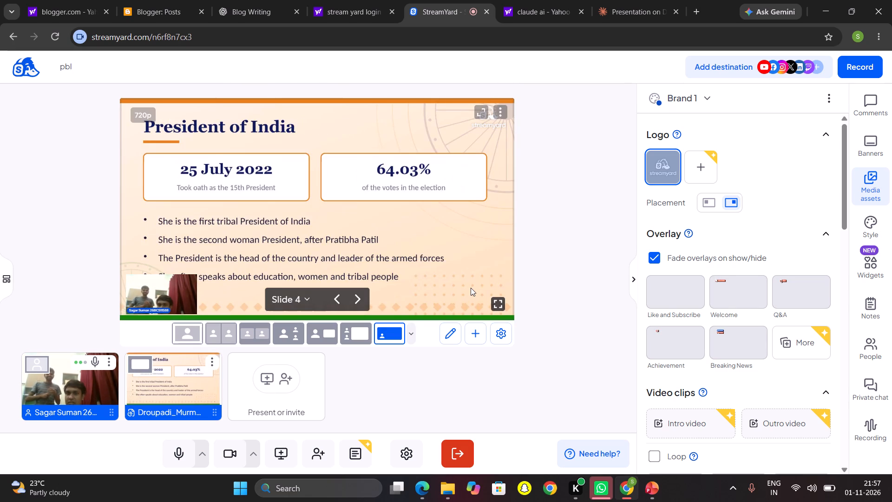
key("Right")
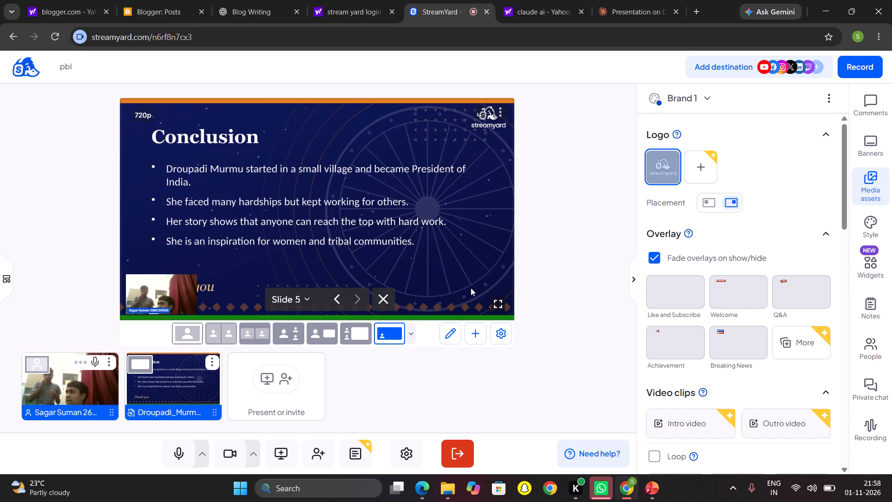
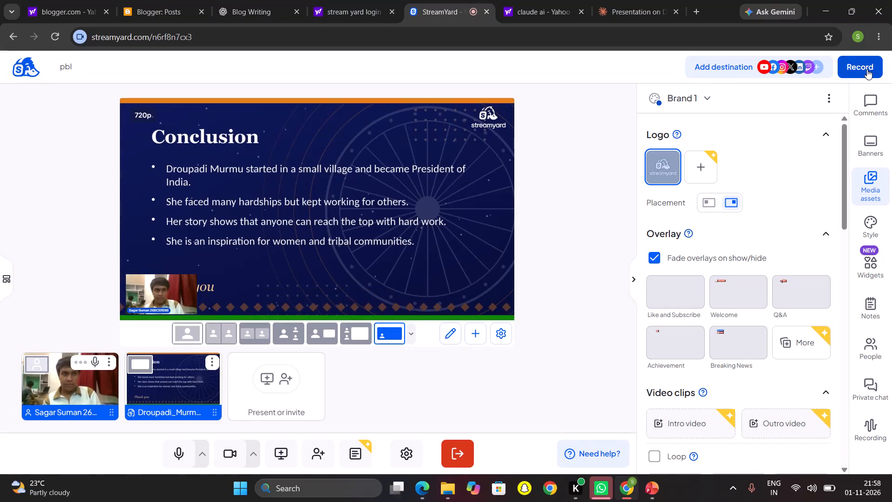
Record a clip of about 10 seconds showing the staged Conclusion slide and corner webcam, without intro or outro video, and end the recording.
left_click(865, 71)
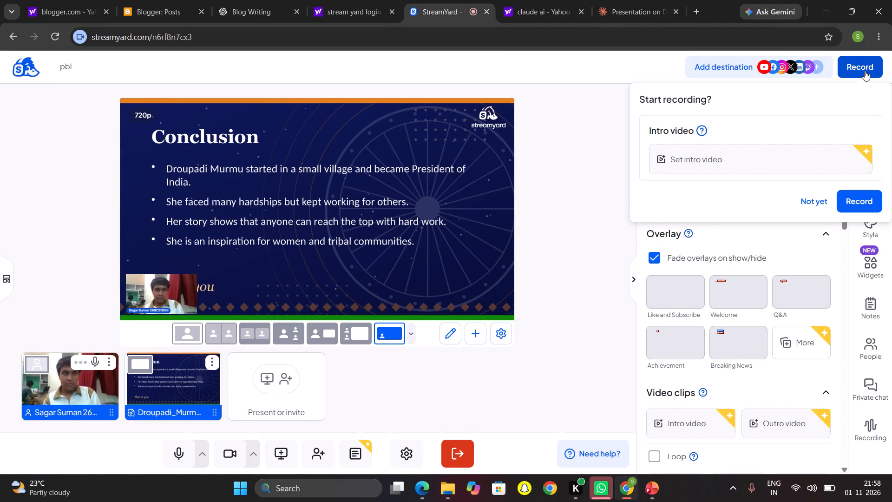
left_click(862, 206)
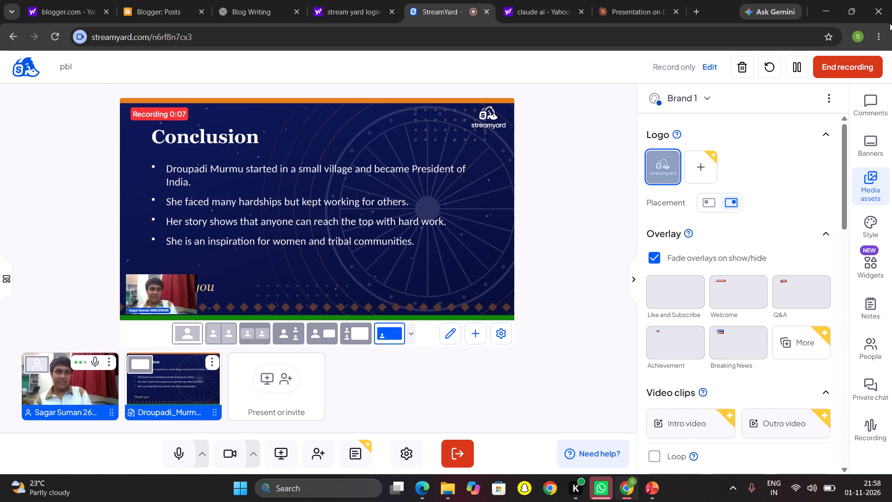
left_click(828, 64)
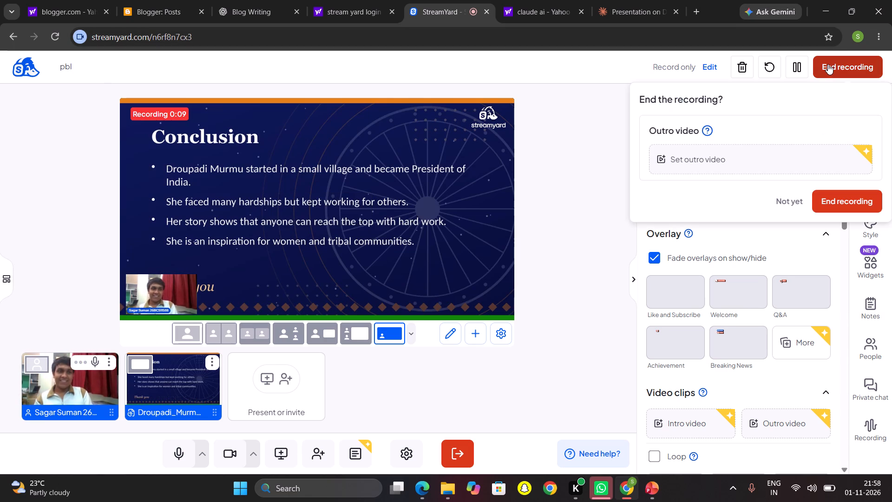
left_click(849, 203)
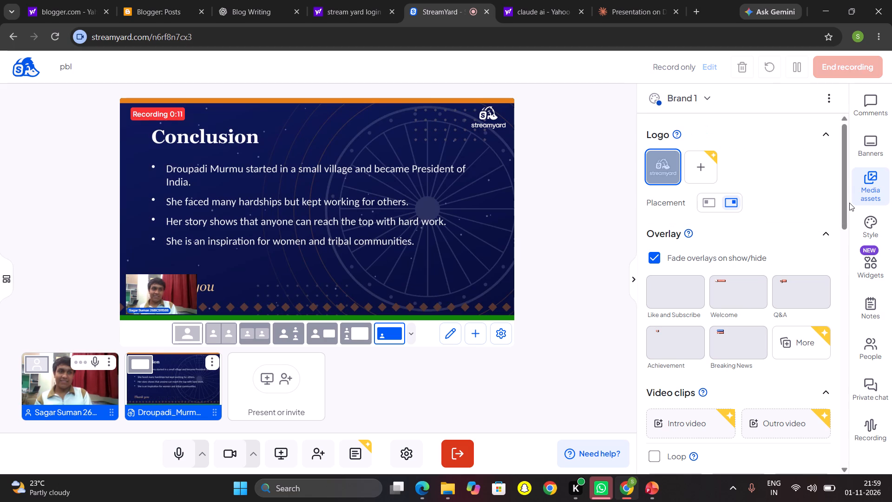
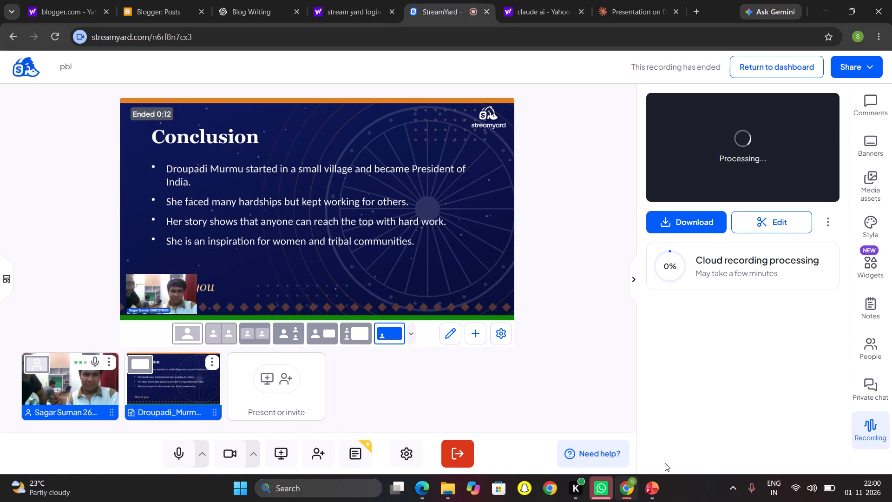
Close one of the two open Droupadi_Murmu presentation windows and return to the StreamYard studio.
left_click(640, 491)
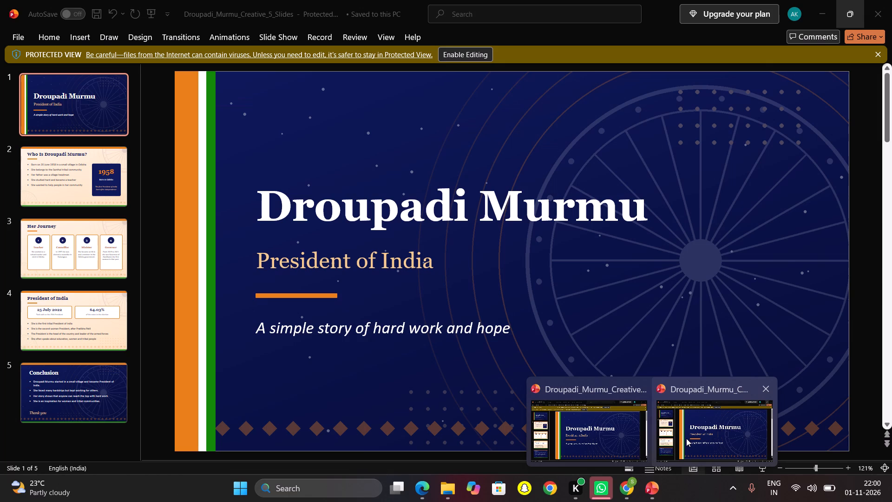
left_click(643, 392)
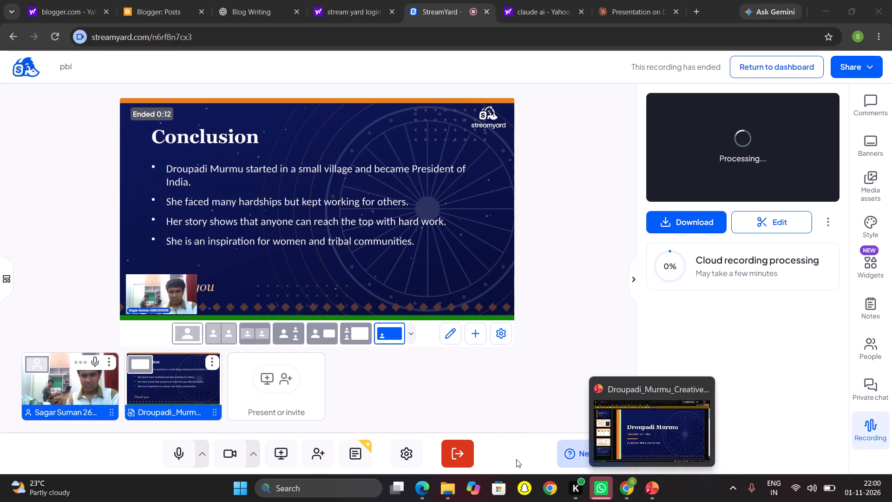
left_click(516, 384)
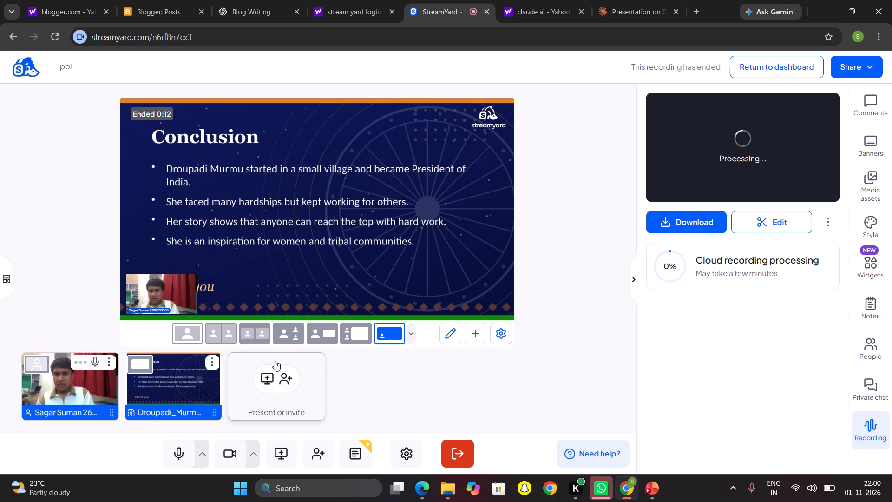
Try the two-person, Group and speaker layouts, then set the stage to the News layout with the webcam beside the slides.
left_click(212, 330)
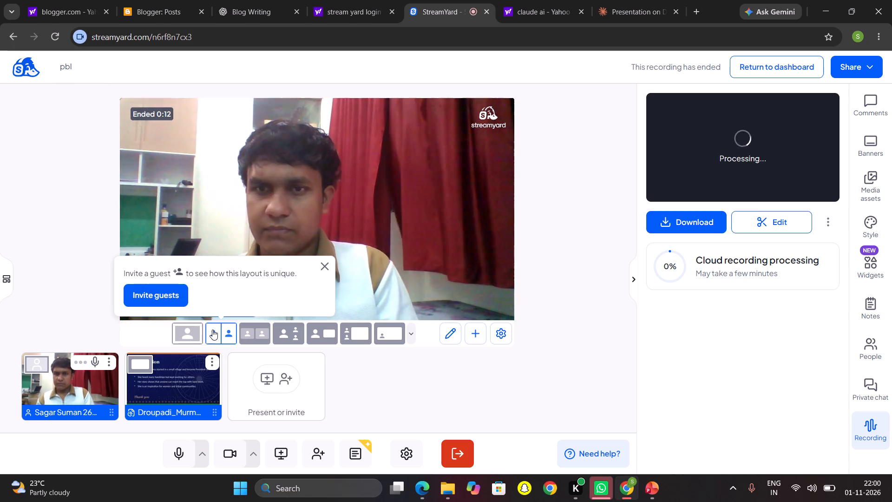
left_click(248, 335)
left_click(248, 335)
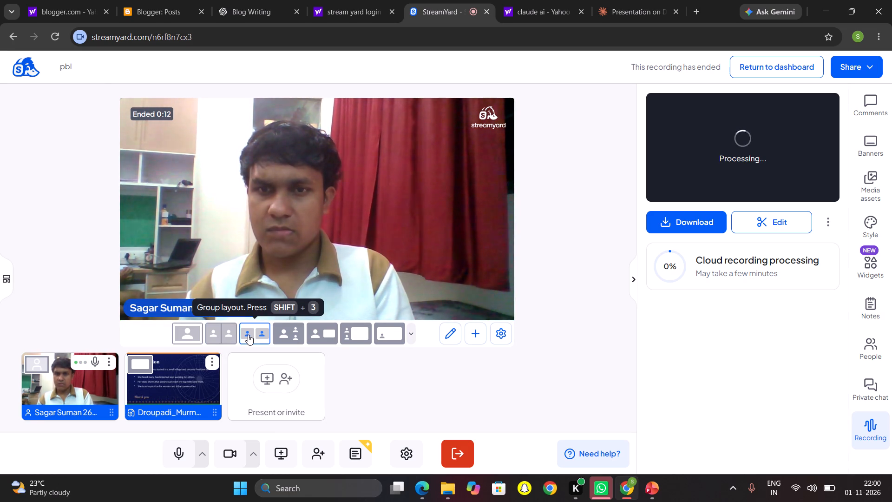
left_click(276, 331)
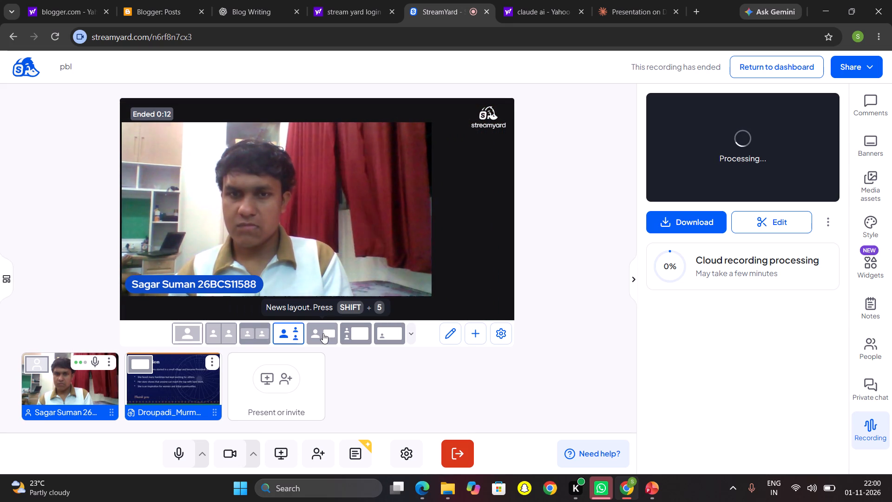
left_click(323, 333)
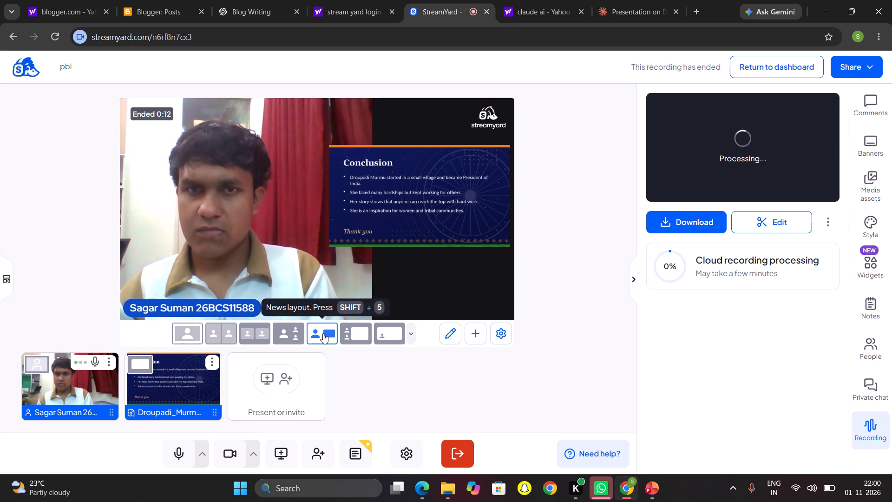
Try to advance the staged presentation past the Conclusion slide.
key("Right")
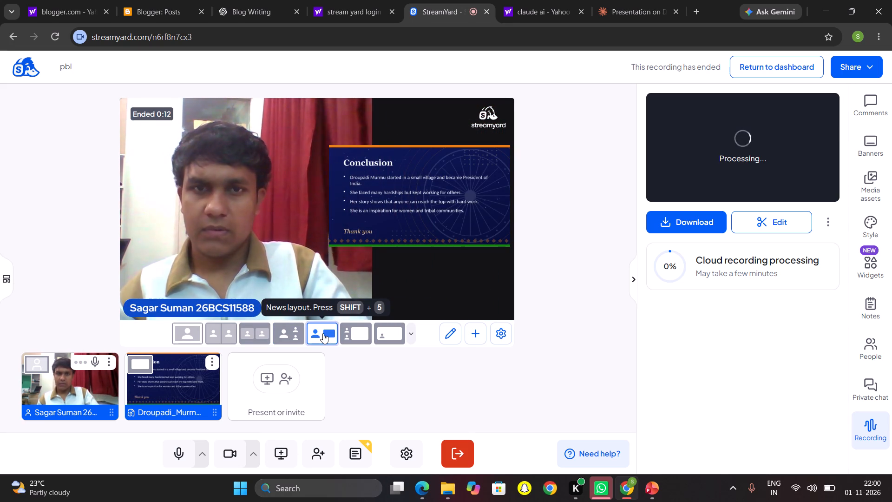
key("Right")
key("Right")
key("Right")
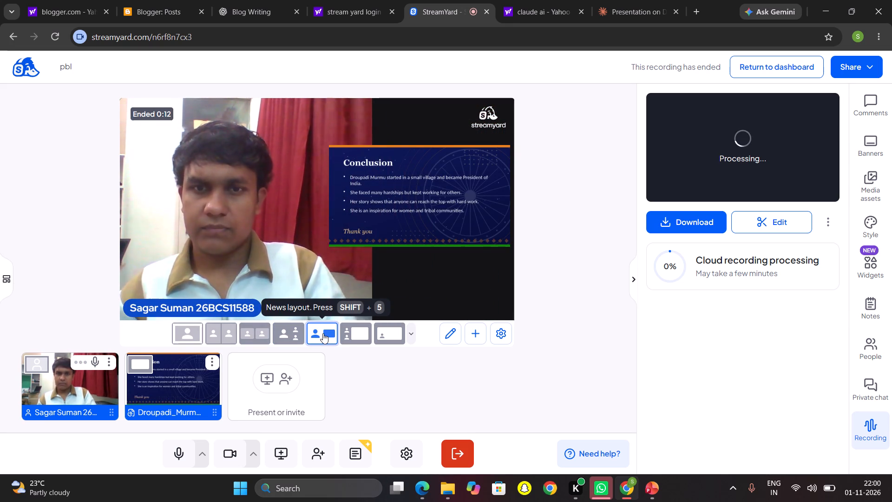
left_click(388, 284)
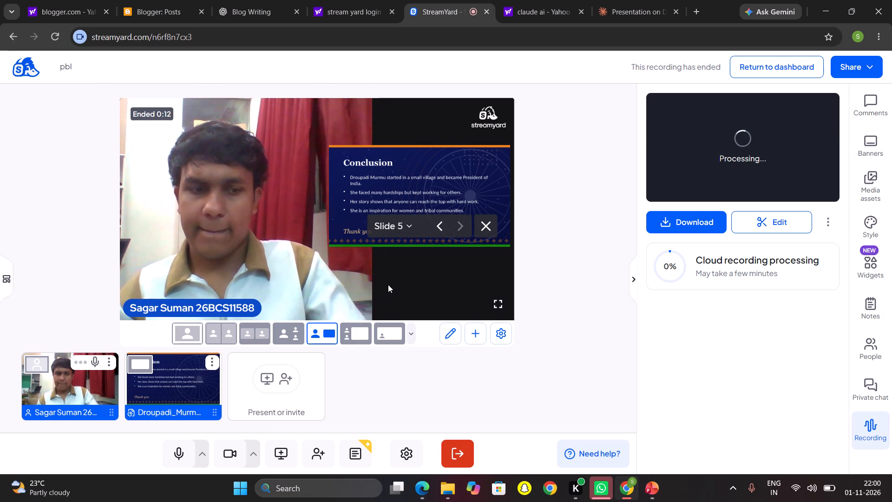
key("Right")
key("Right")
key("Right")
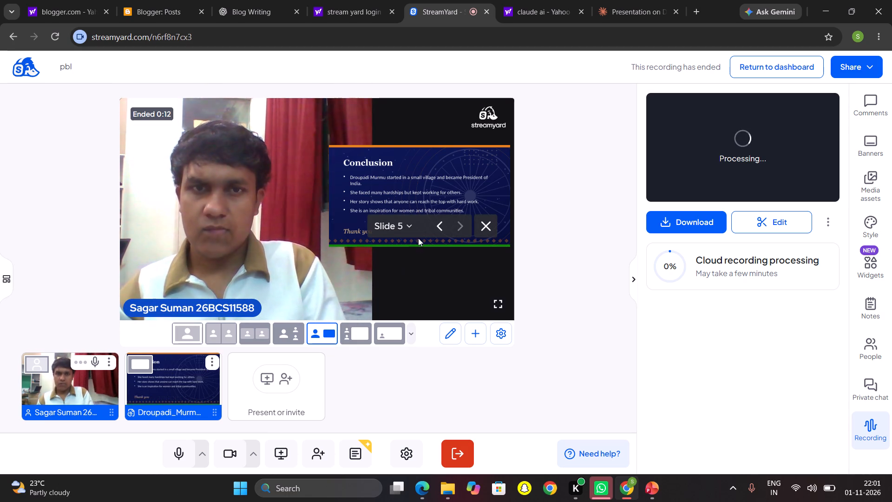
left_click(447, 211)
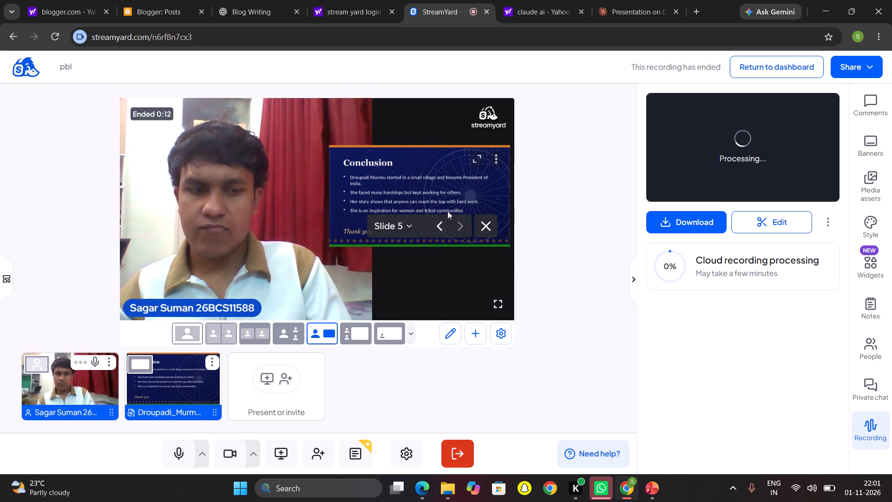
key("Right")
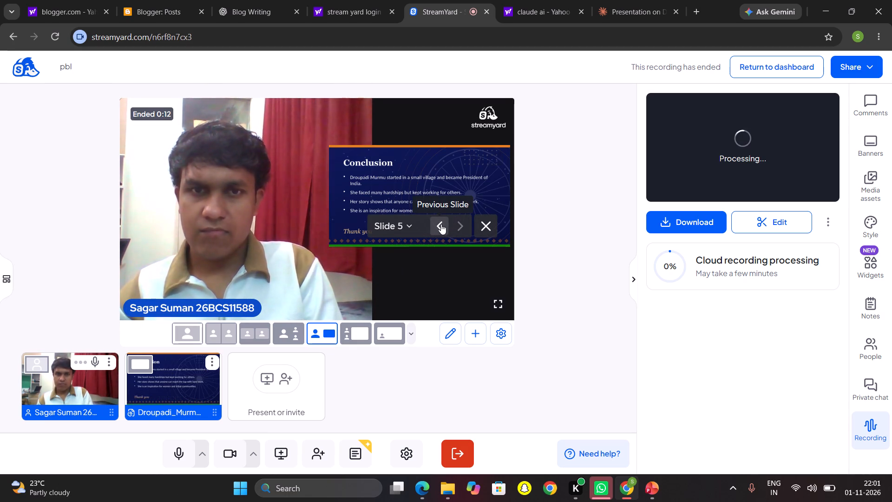
Take the staged presentation back from the Conclusion slide to the Droupadi Murmu title slide, slide 1.
key("Left")
key("Left")
key("Left")
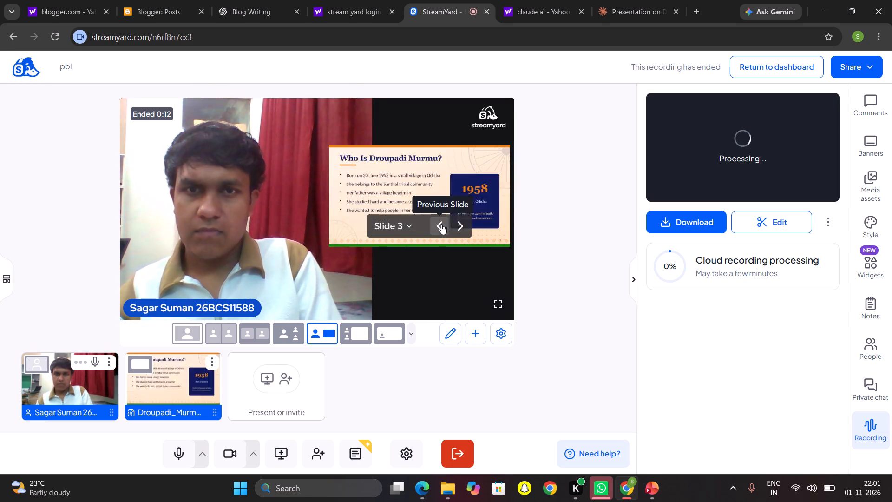
key("Left")
key("Left")
key("Left")
key("Left")
key("Left")
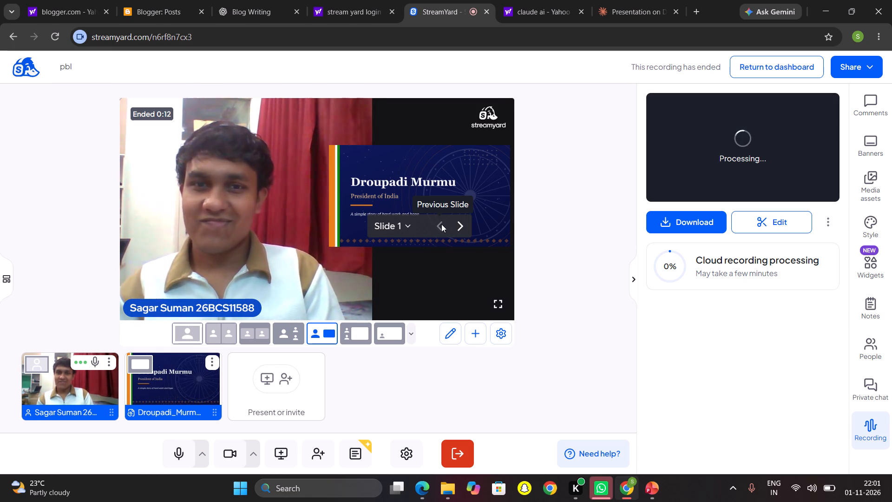
left_click(441, 253)
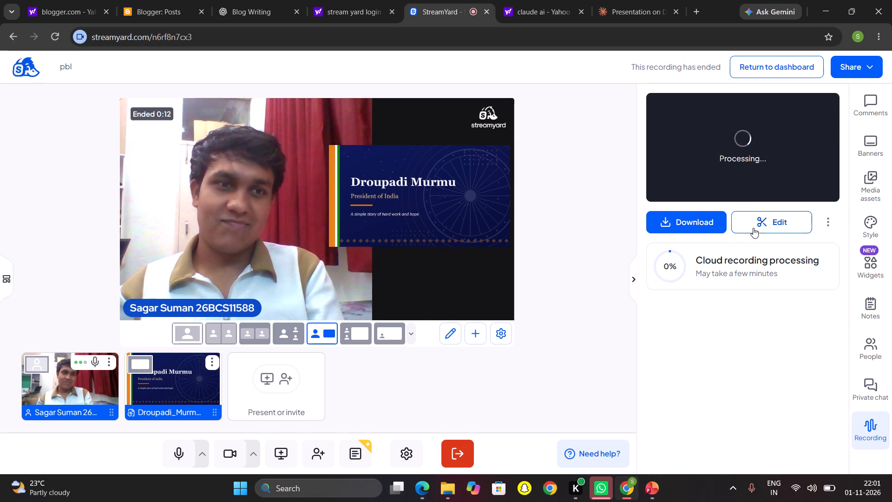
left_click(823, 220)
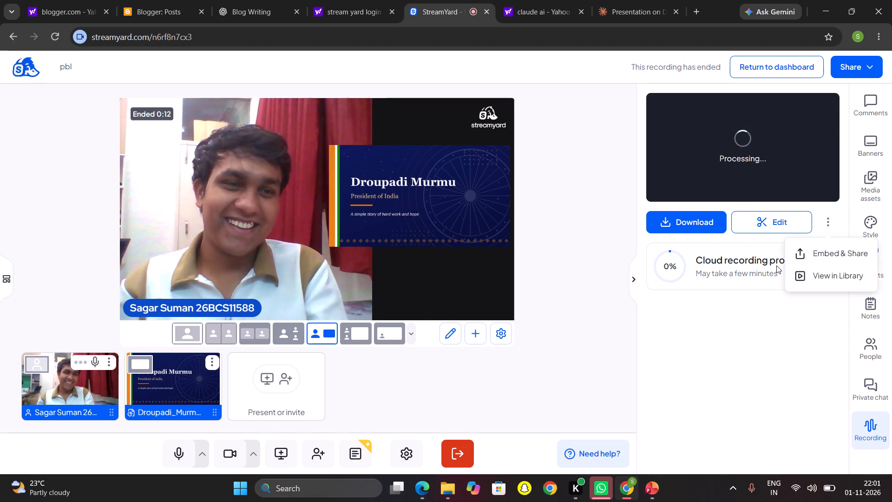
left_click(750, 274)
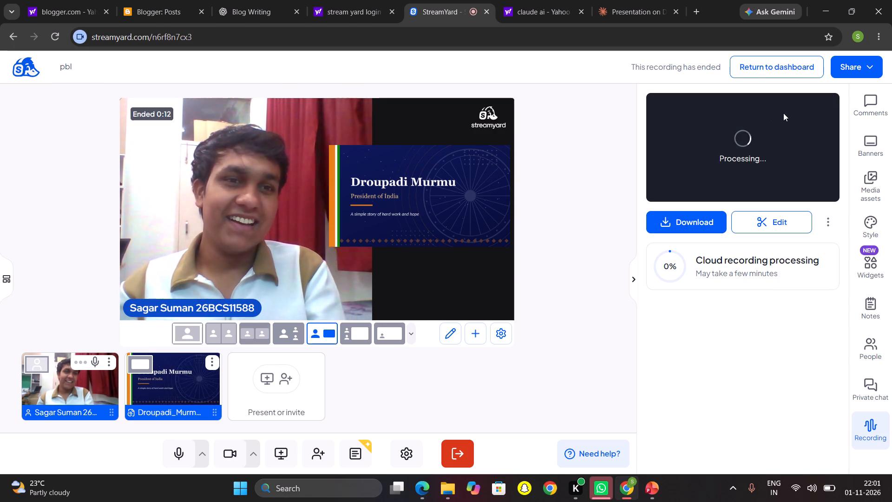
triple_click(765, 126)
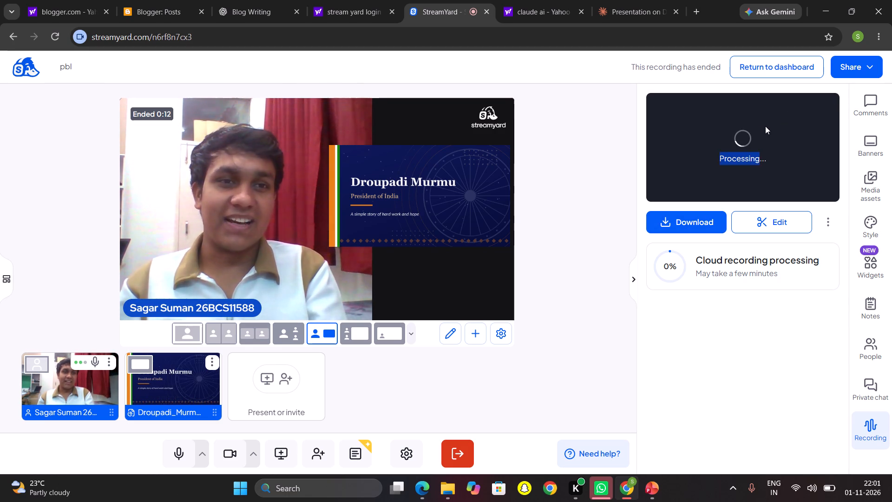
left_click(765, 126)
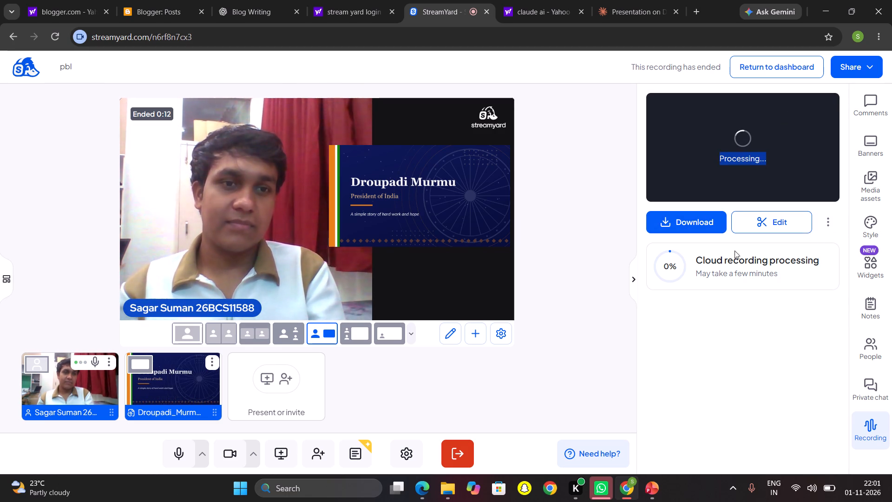
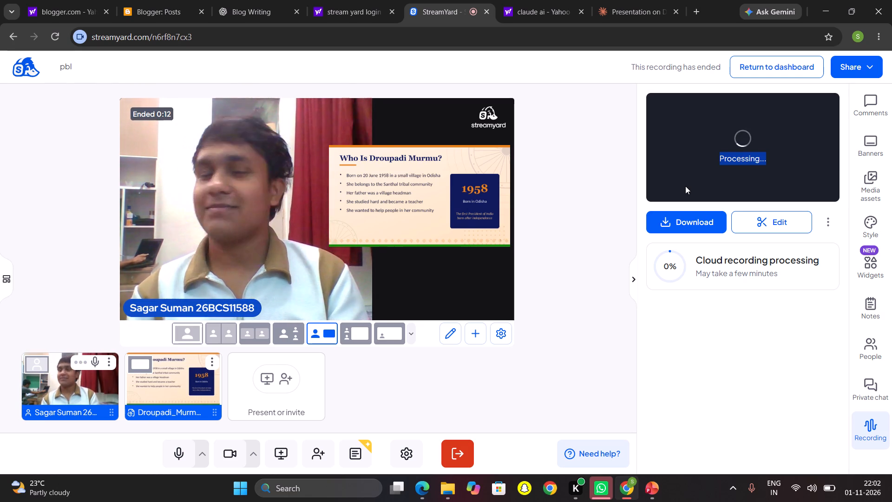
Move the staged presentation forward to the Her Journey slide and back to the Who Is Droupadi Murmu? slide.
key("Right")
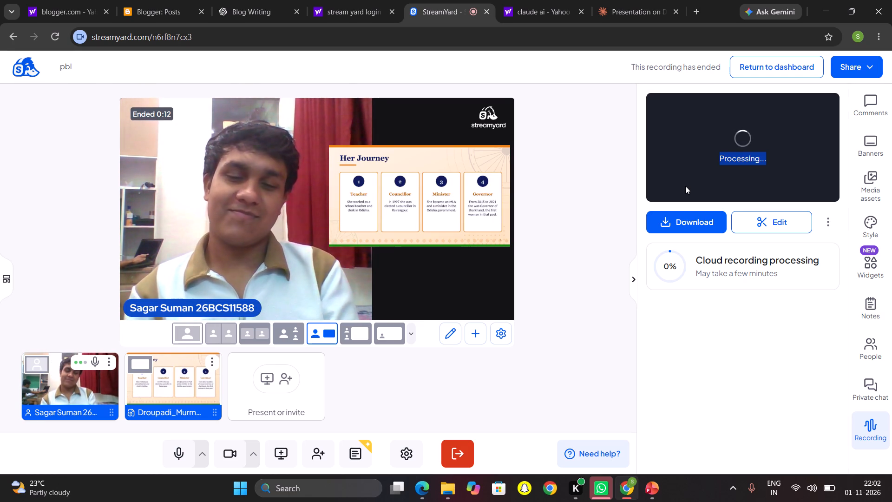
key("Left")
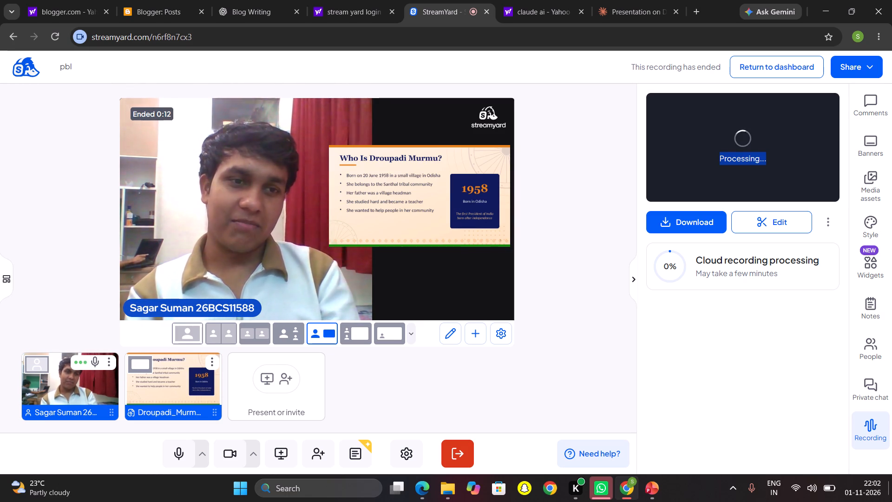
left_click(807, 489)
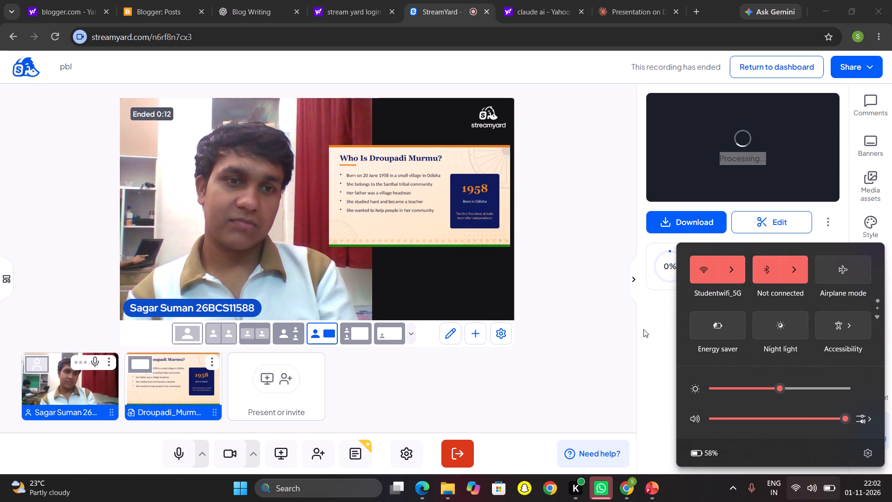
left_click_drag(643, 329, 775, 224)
Check the Edit & Repurpose formats and the additional options offered for the ended pbl recording.
left_click(775, 224)
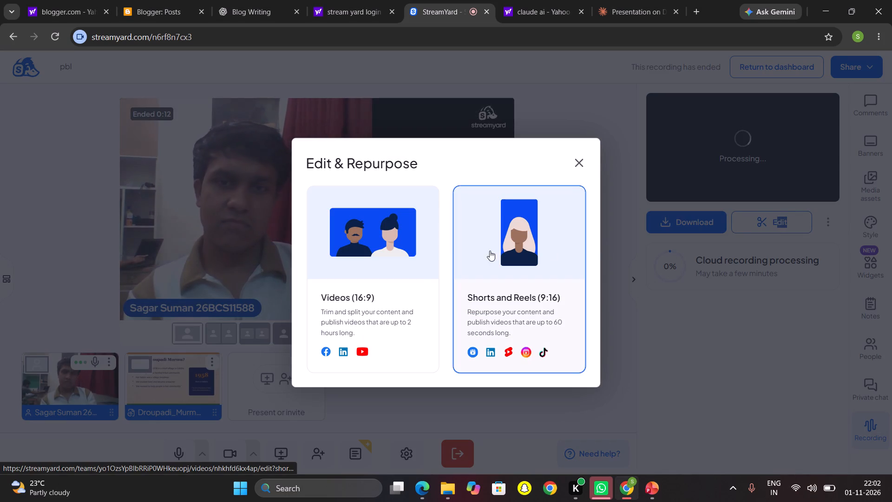
left_click(584, 160)
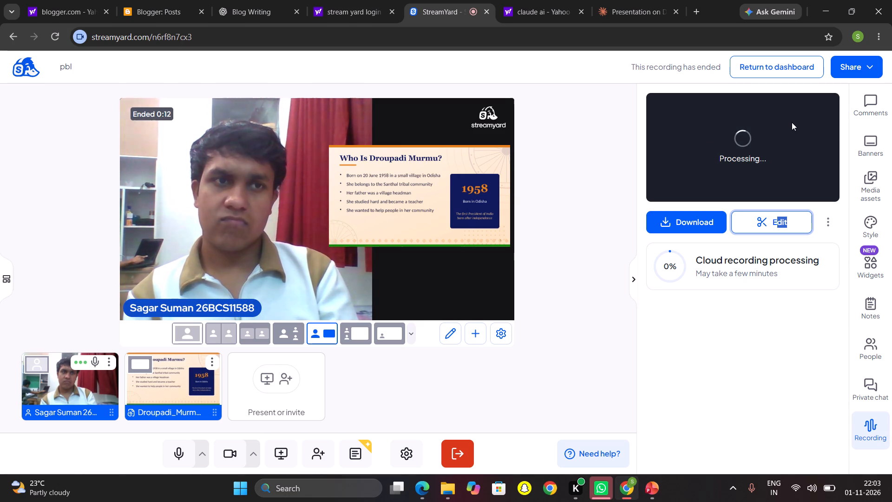
triple_click(792, 122)
double_click(792, 122)
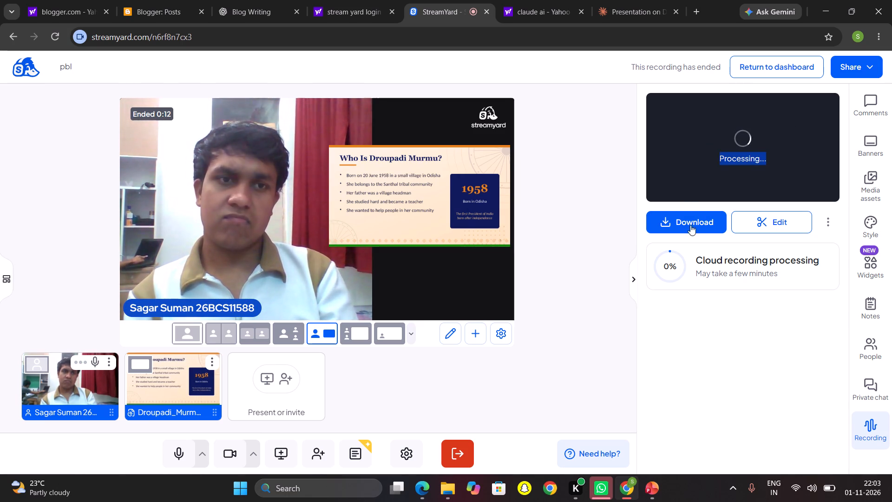
left_click(830, 219)
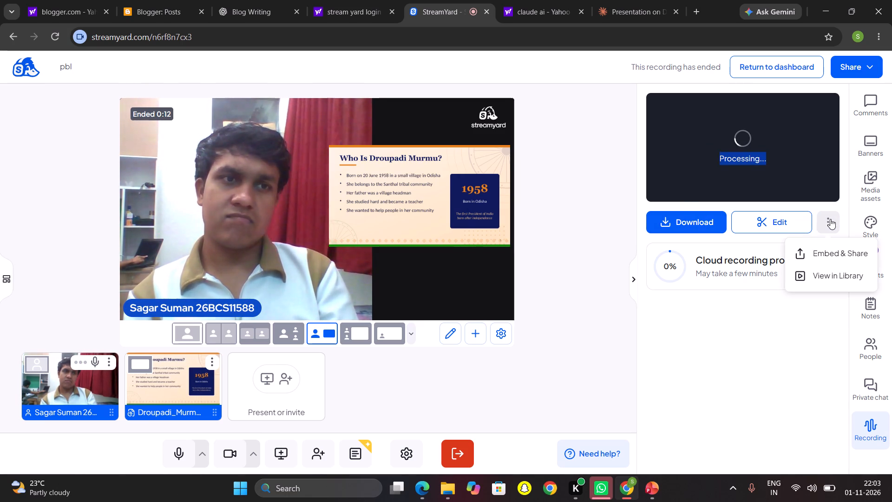
left_click(712, 288)
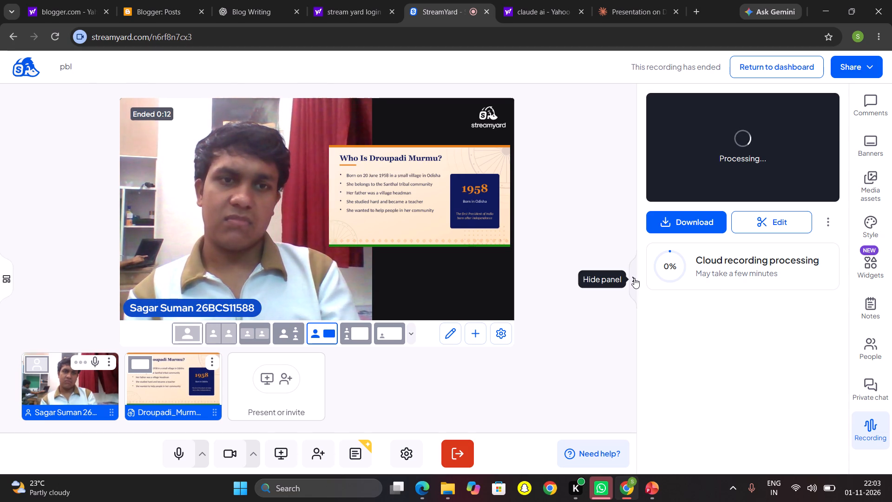
Hide the recording side panel and review the ended recording's Edit & Repurpose and Embed & Share options.
left_click(634, 278)
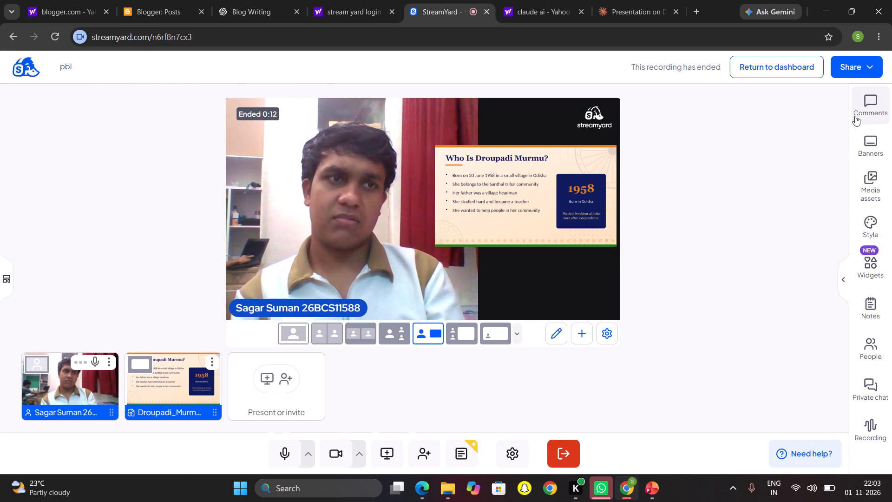
left_click(872, 59)
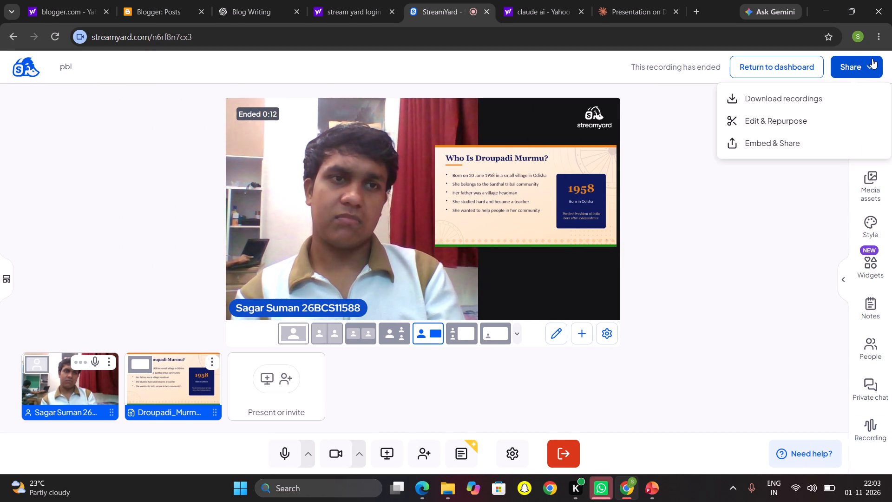
left_click(773, 122)
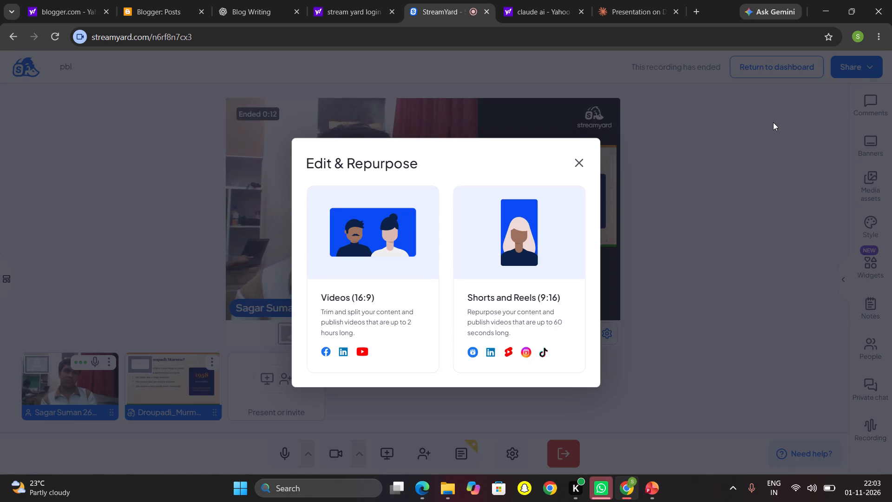
left_click(575, 160)
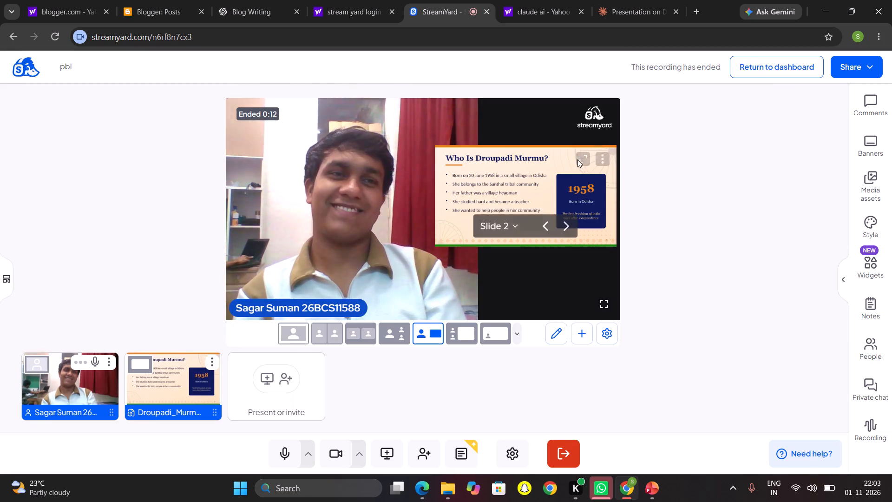
left_click(875, 66)
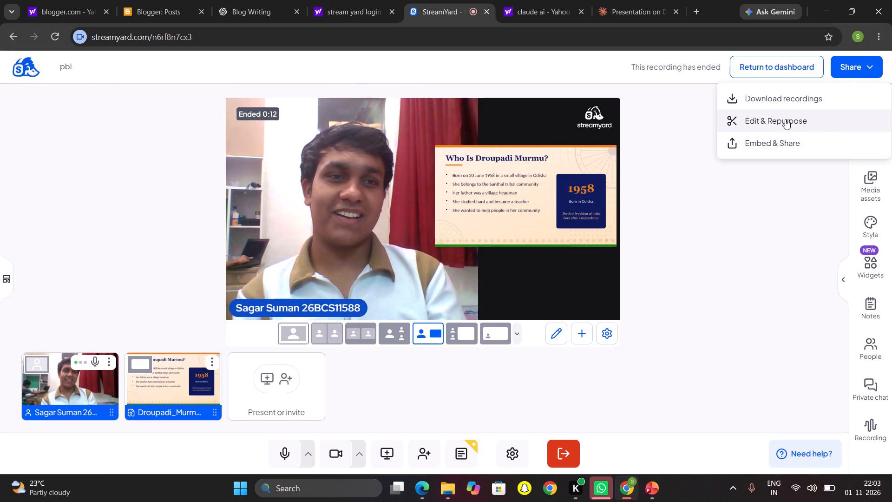
left_click(771, 143)
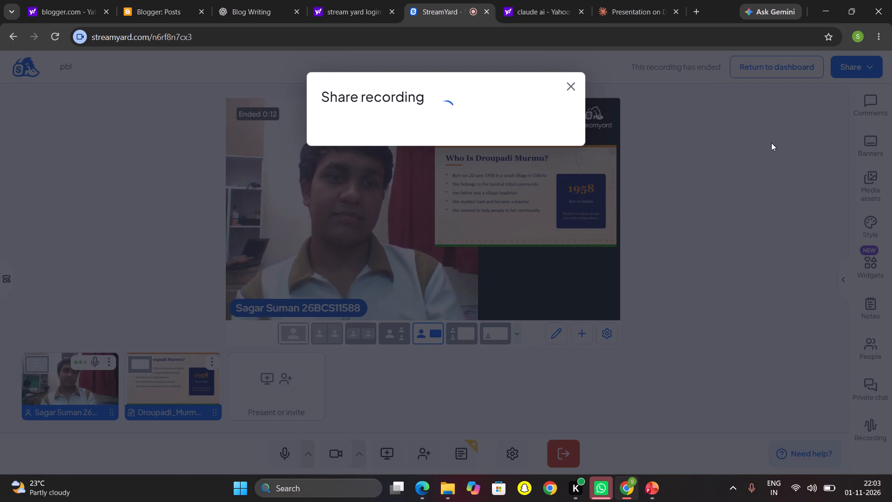
left_click(569, 86)
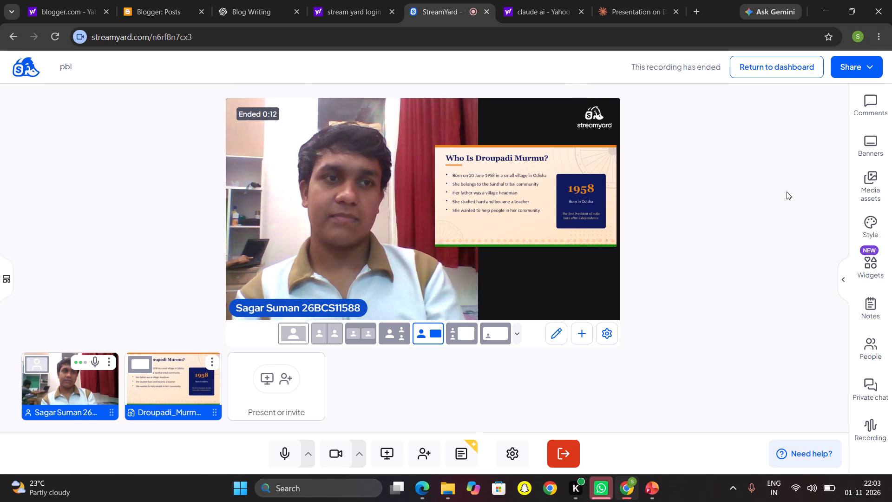
Return to the StreamYard dashboard and start creating a new recording.
left_click(774, 71)
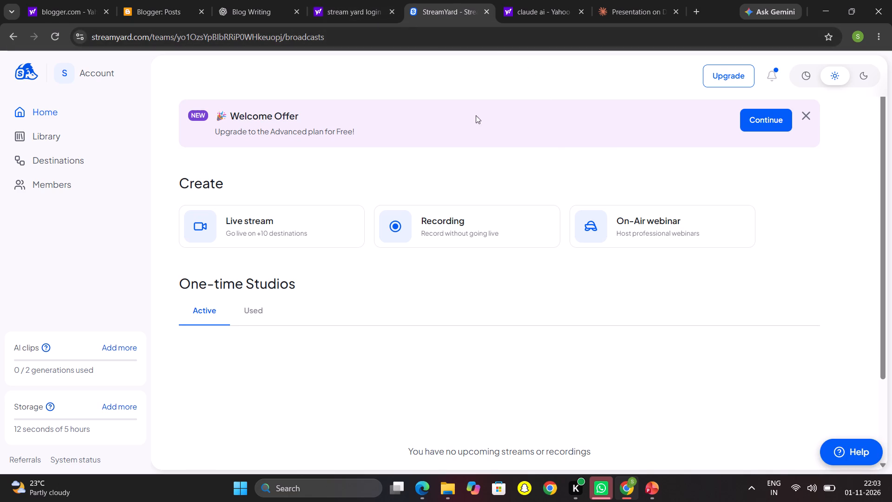
left_click(404, 225)
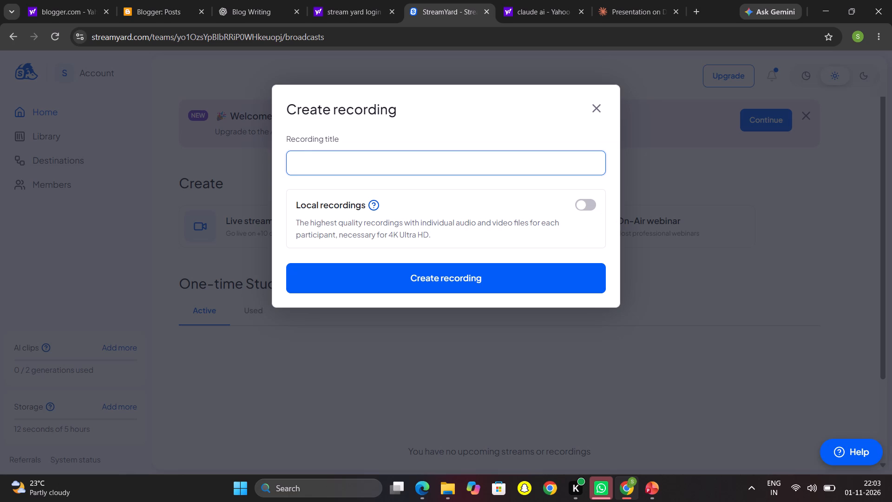
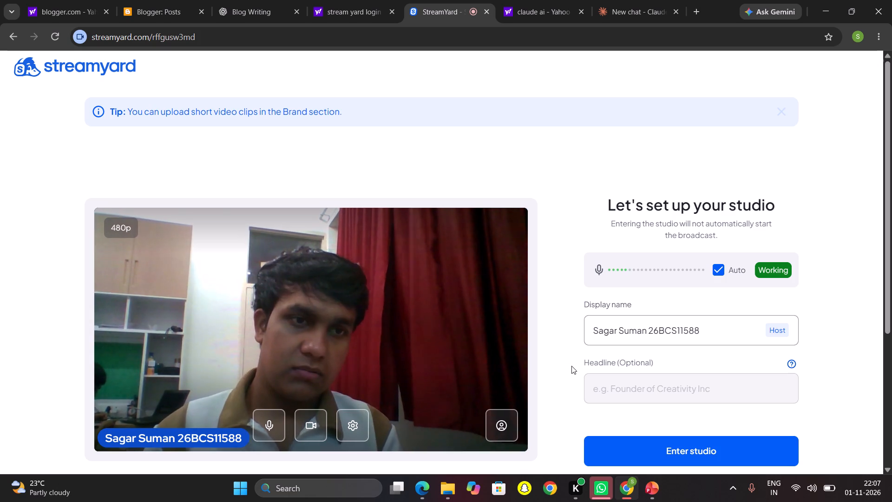
Check the microphone in the studio setup, keep automatic mic volume adjustment on, and enter the studio.
left_click(597, 270)
left_click(597, 270)
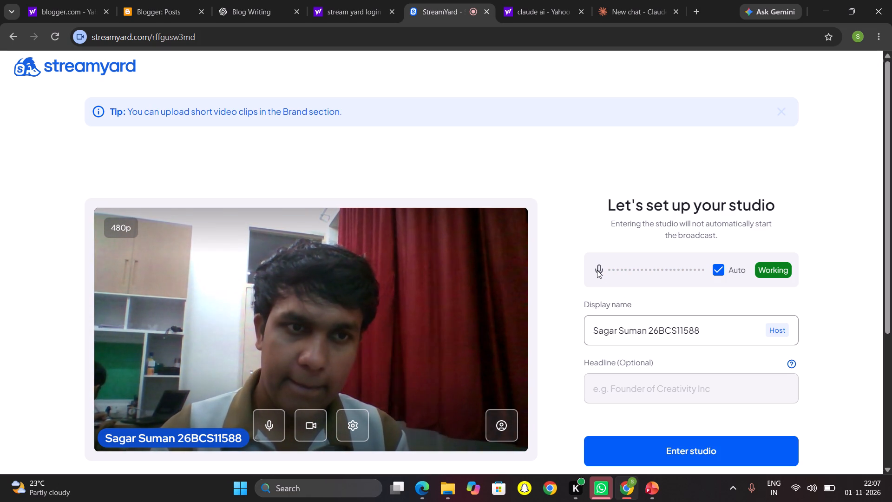
left_click_drag(597, 270, 720, 266)
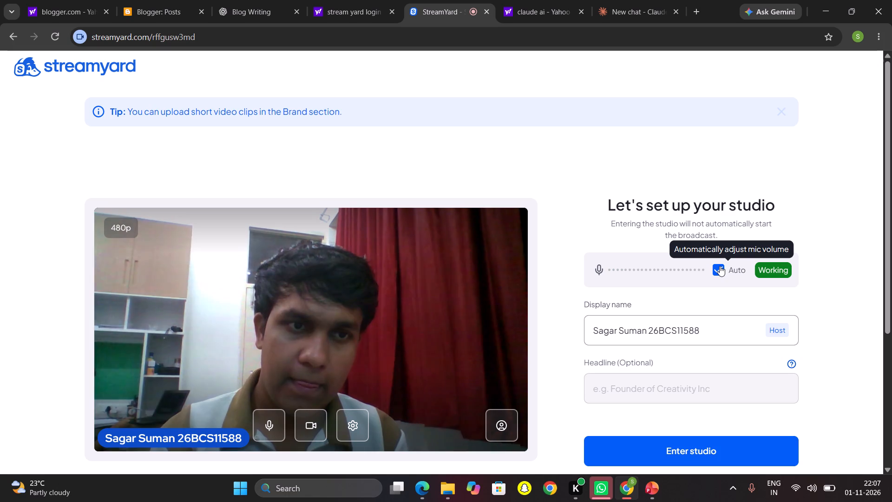
left_click(720, 266)
left_click(720, 266)
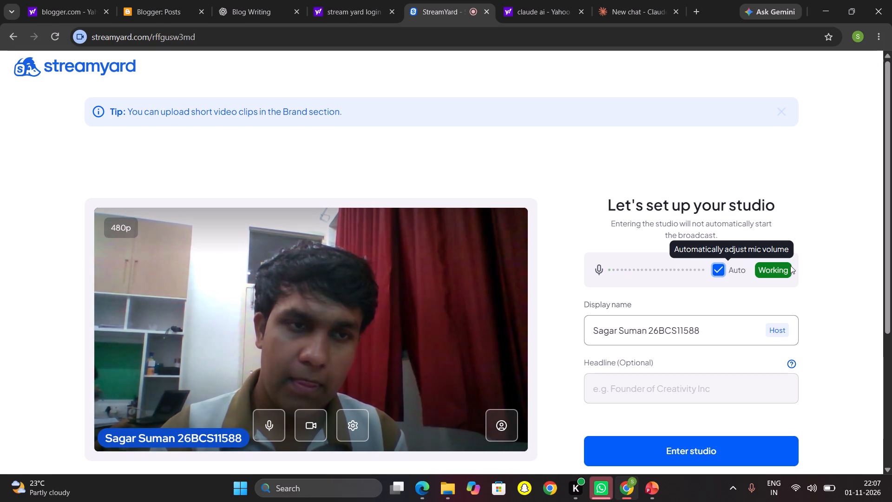
left_click(777, 270)
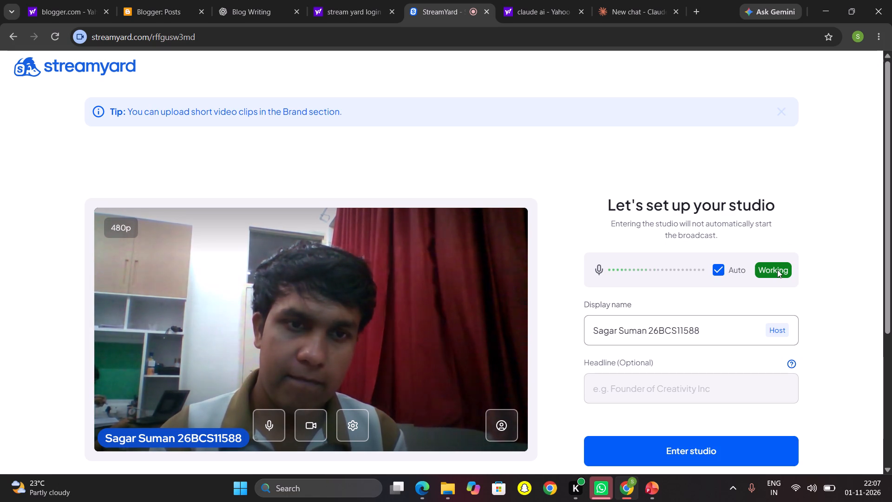
triple_click(777, 270)
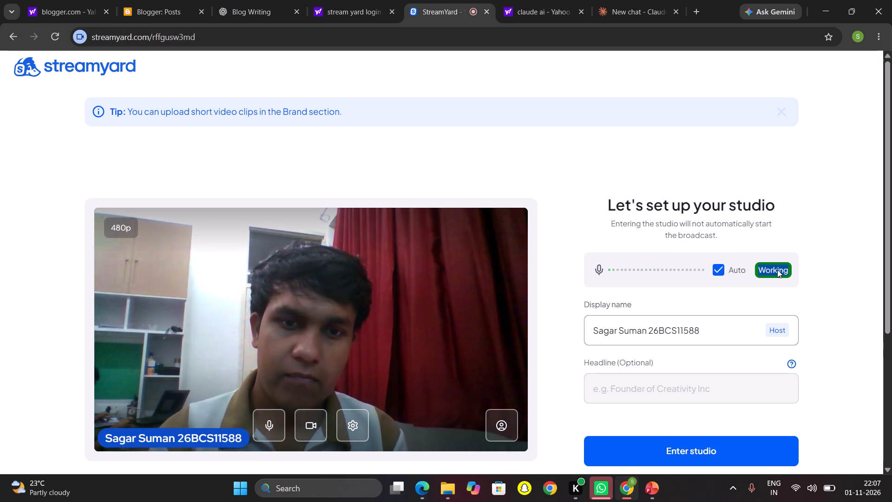
left_click(750, 283)
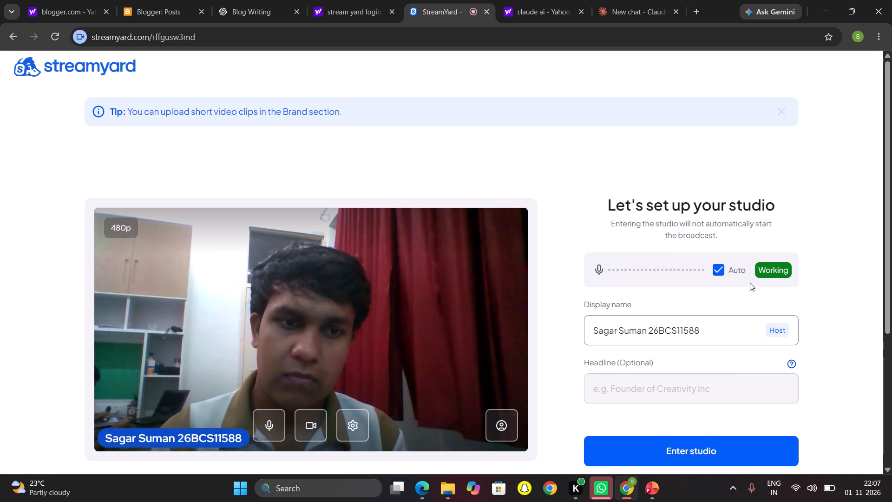
left_click(668, 454)
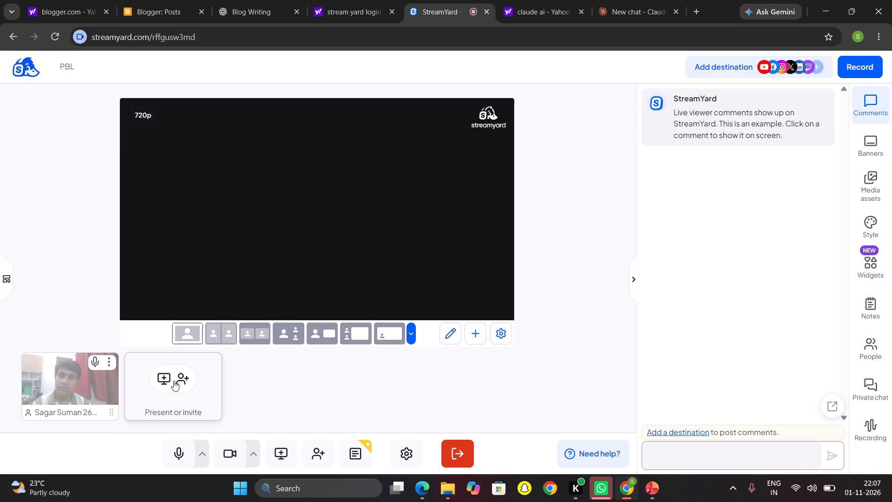
Add the previously uploaded Droupadi Murmu slide deck to the studio as a presentation source.
double_click(174, 381)
left_click(174, 381)
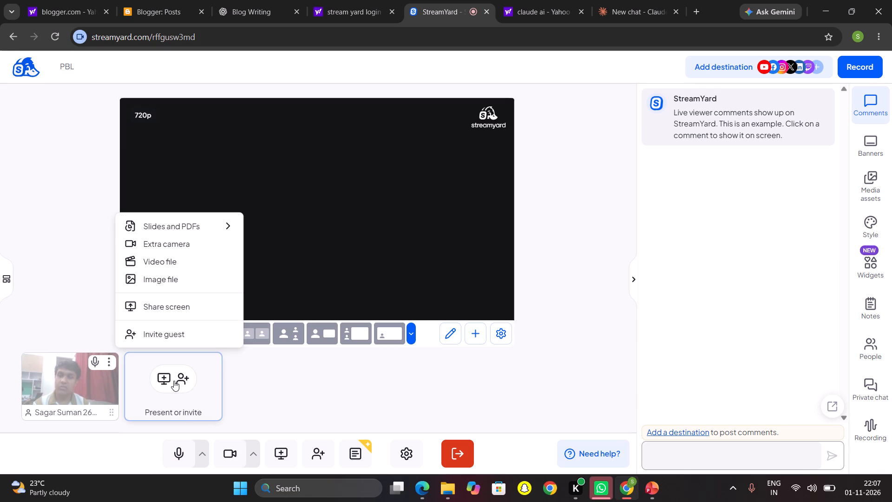
left_click(167, 226)
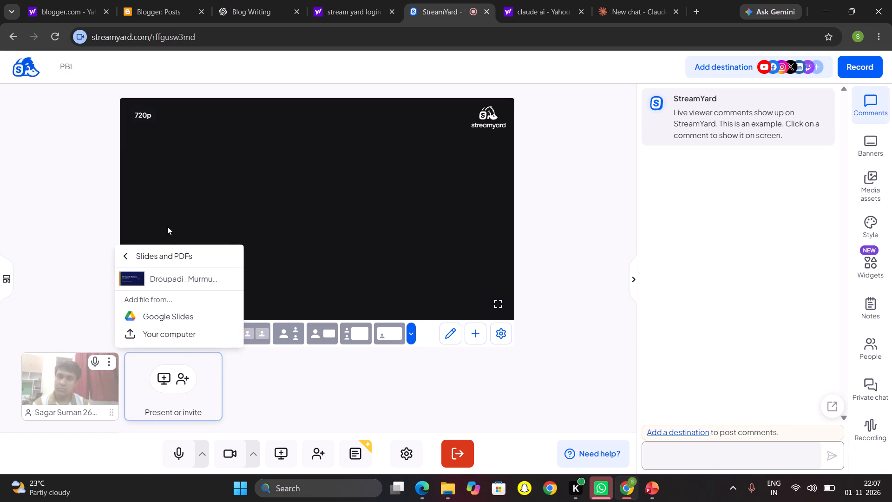
left_click(172, 277)
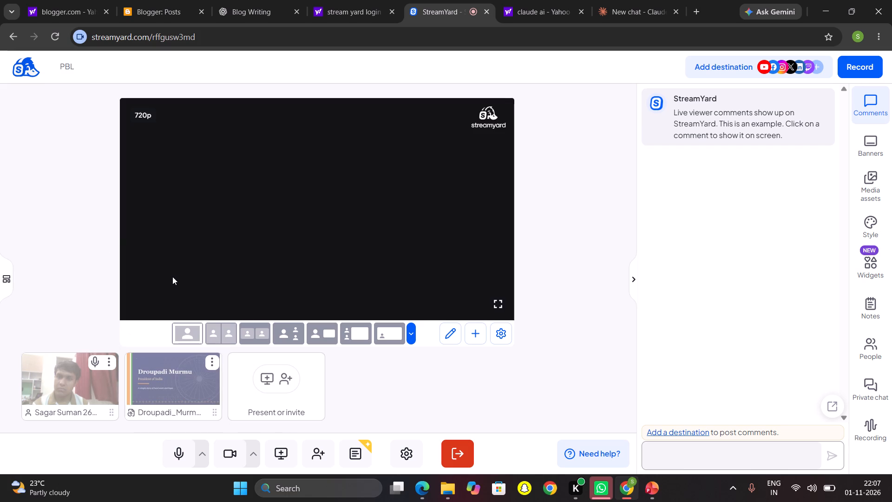
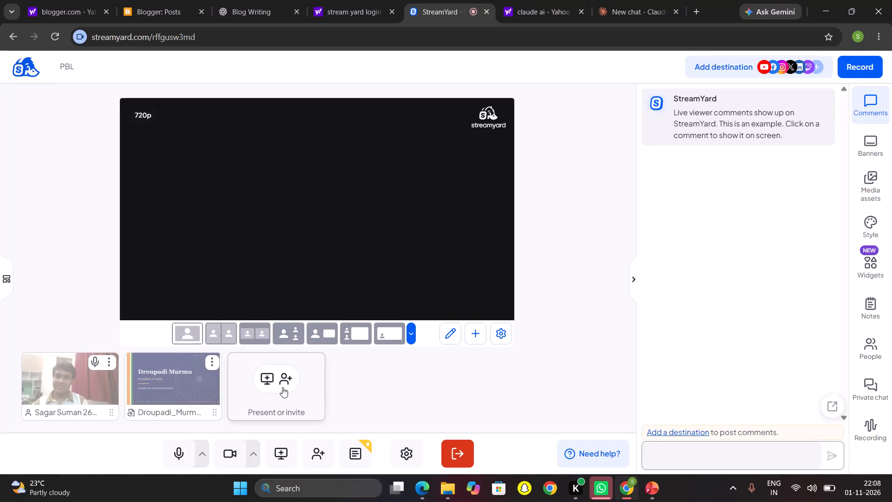
Add the Droupadi Murmu slides and the presenter's webcam to the stage.
left_click(282, 387)
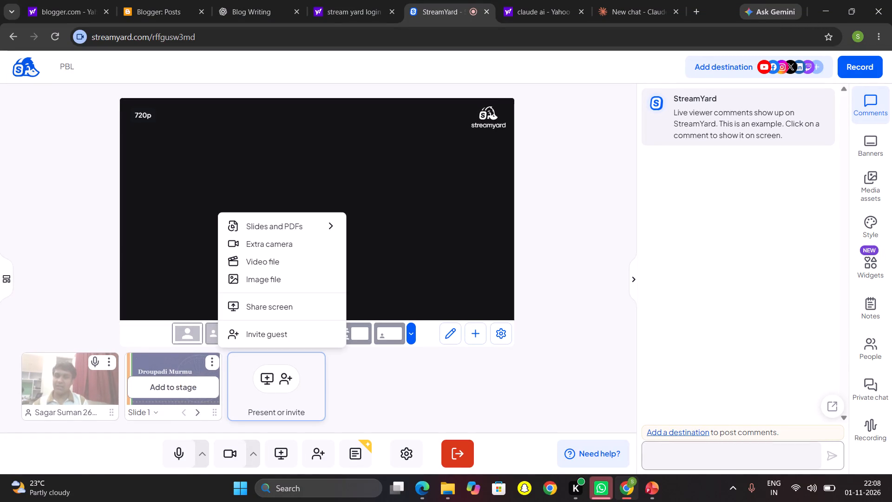
left_click(190, 379)
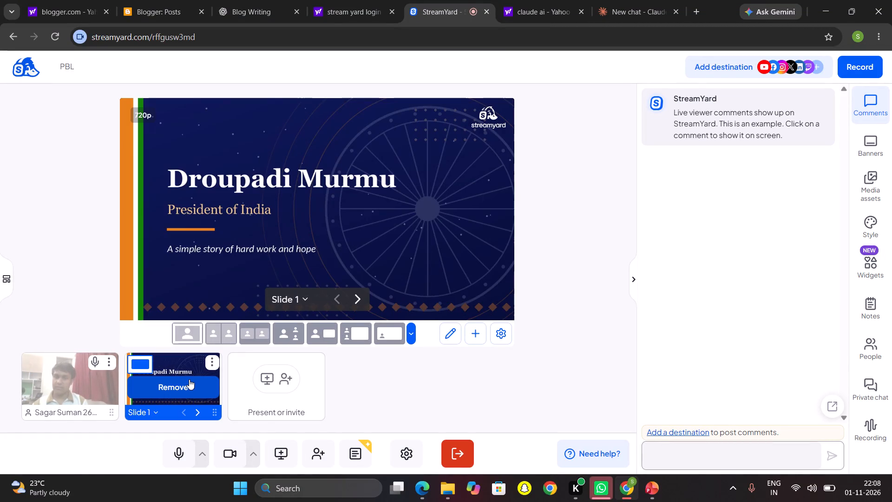
left_click(88, 384)
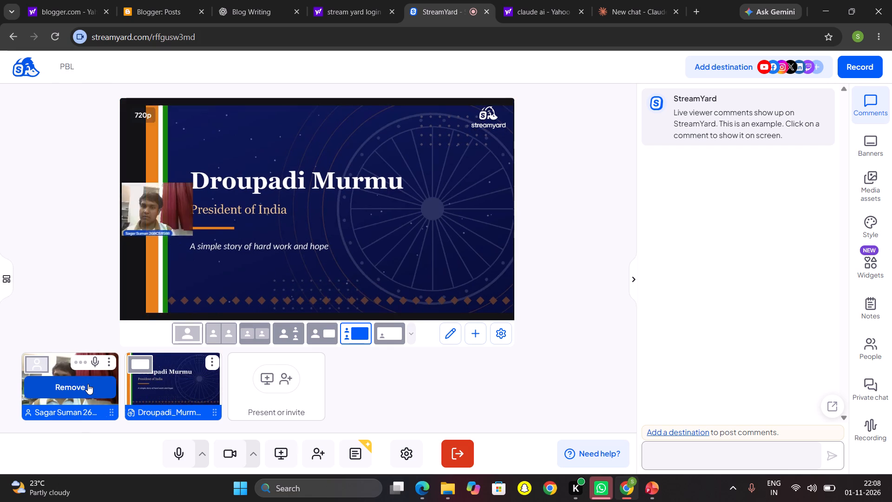
Try the cropped-speaker, news and screen layouts for the stage, and settle on the picture-in-picture layout with the webcam over the slides.
left_click(384, 335)
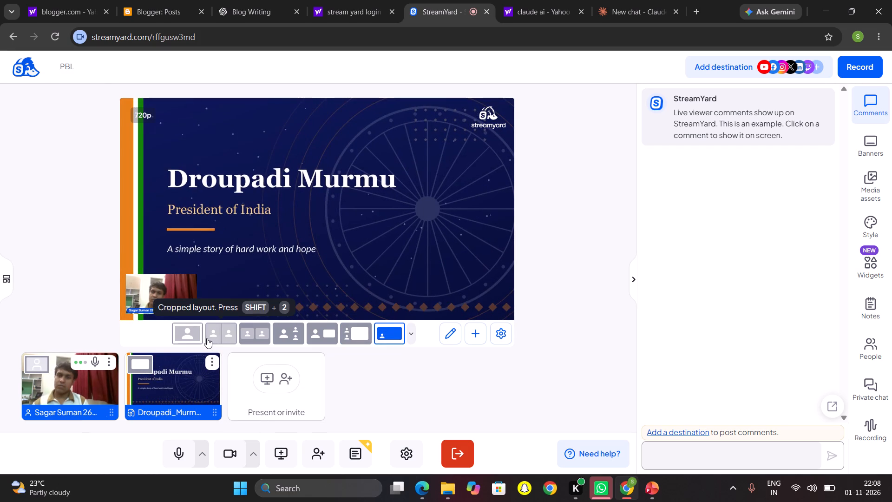
left_click(280, 331)
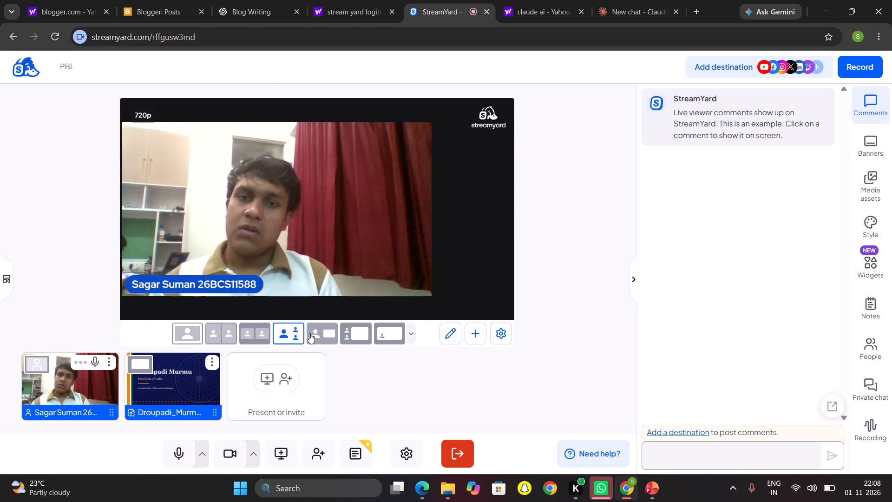
left_click(318, 333)
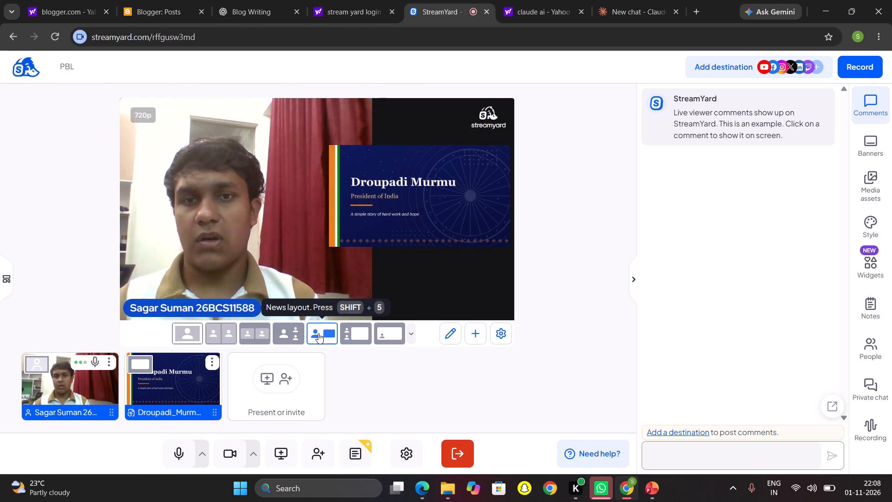
left_click(359, 338)
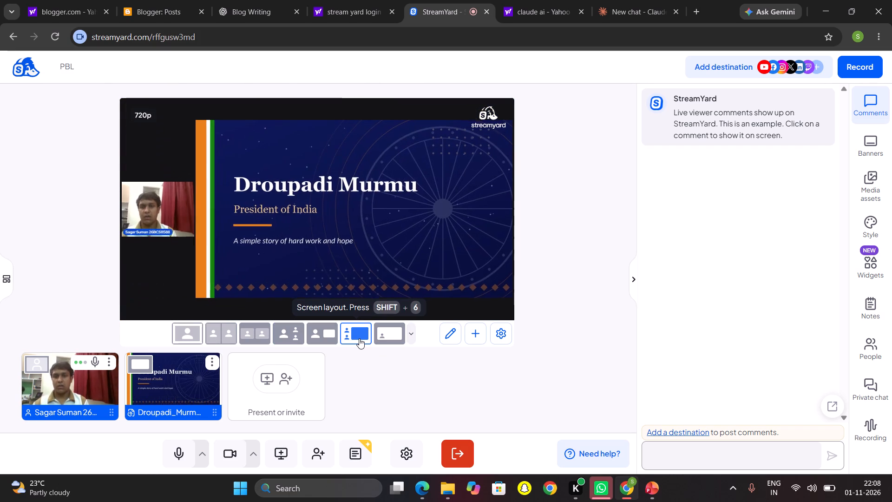
left_click(392, 332)
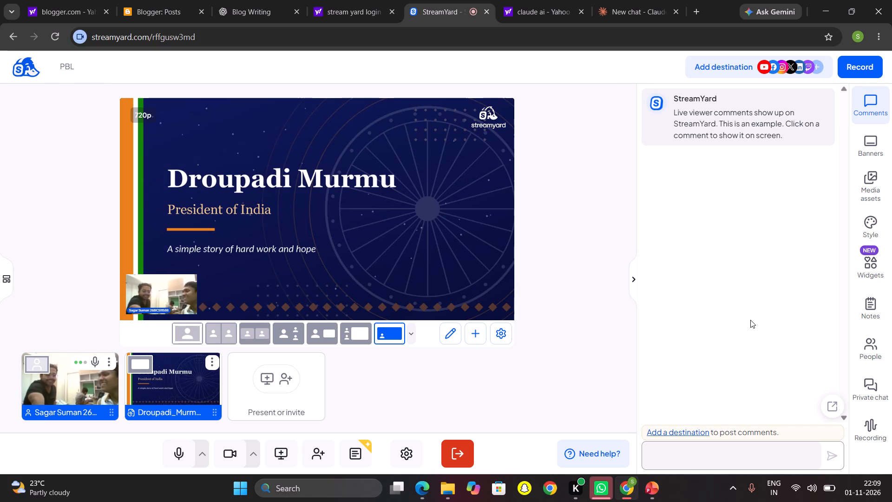
Switch to File Explorer and look through the Downloads, Desktop, Home, Videos, Gallery, Pictures and This PC locations.
left_click(453, 498)
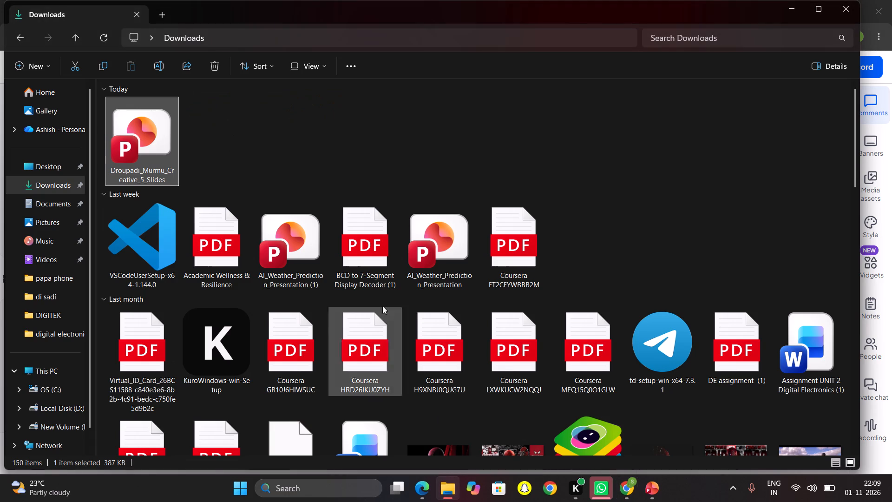
scroll(328, 142, "up", 3)
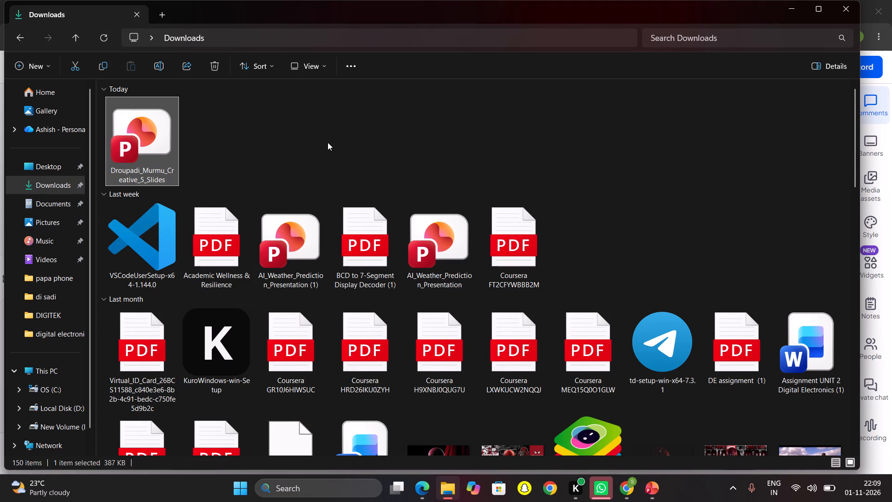
left_click(42, 167)
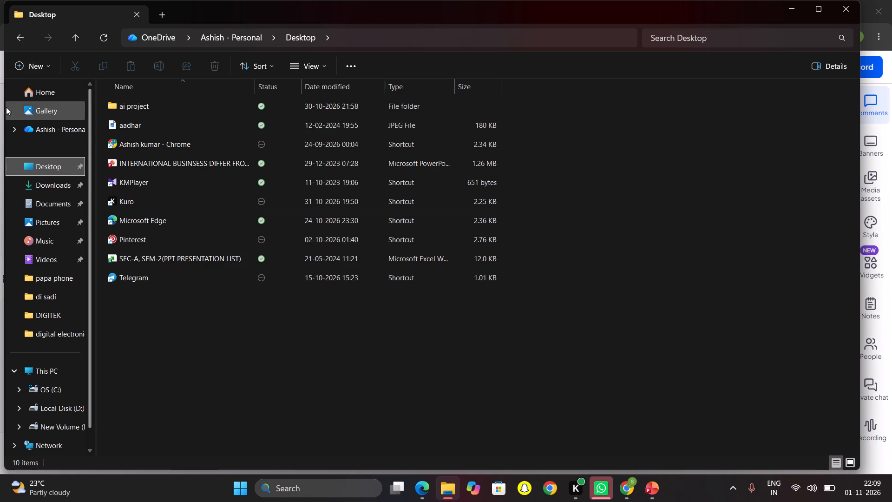
left_click(28, 91)
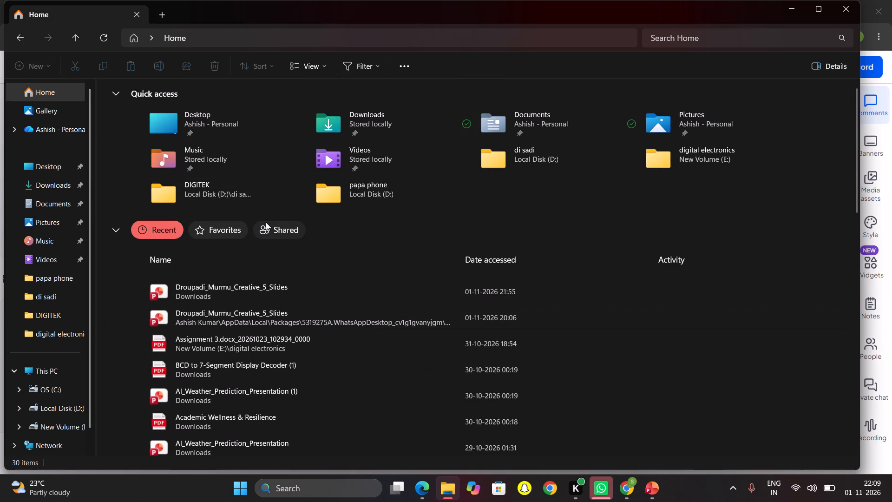
left_click(370, 151)
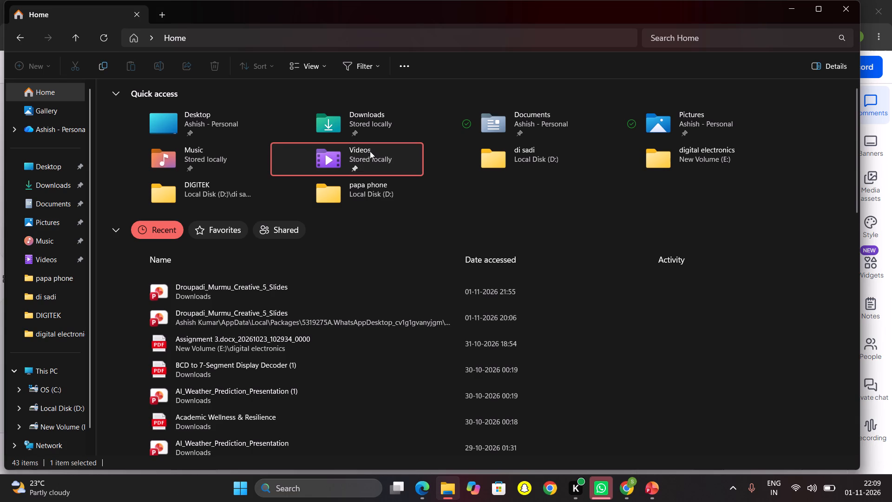
left_click(370, 151)
double_click(370, 151)
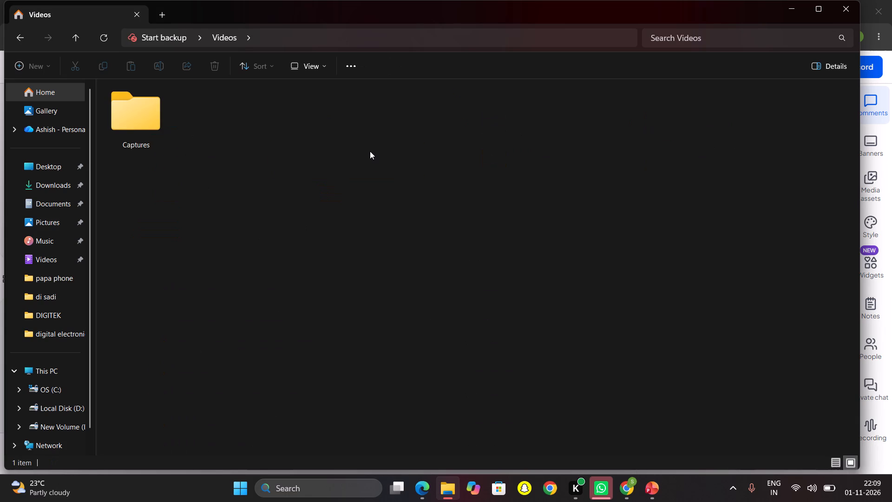
left_click(33, 109)
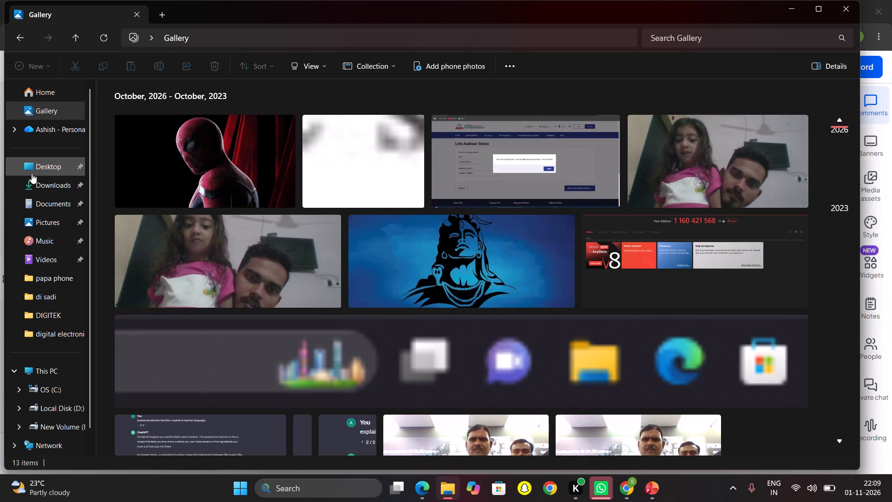
left_click(65, 226)
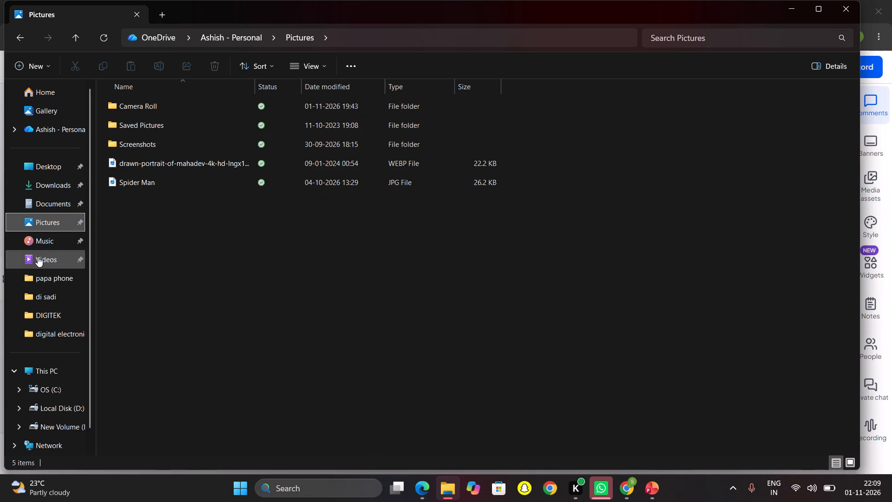
left_click(32, 267)
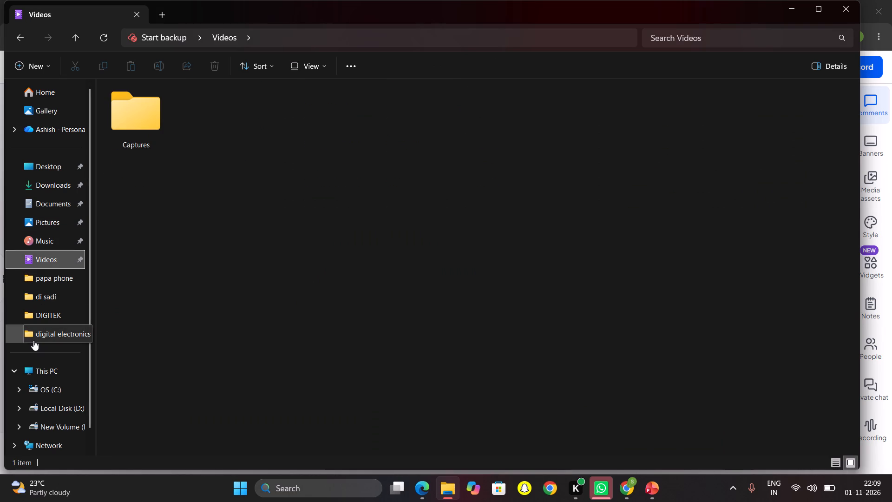
scroll(33, 340, "down", 1)
left_click_drag(51, 361, 59, 392)
left_click(54, 375)
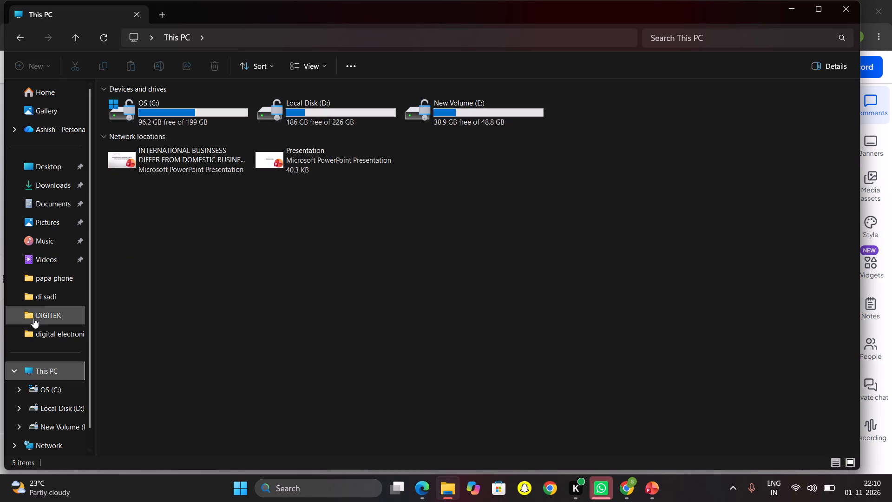
scroll(36, 354, "down", 1)
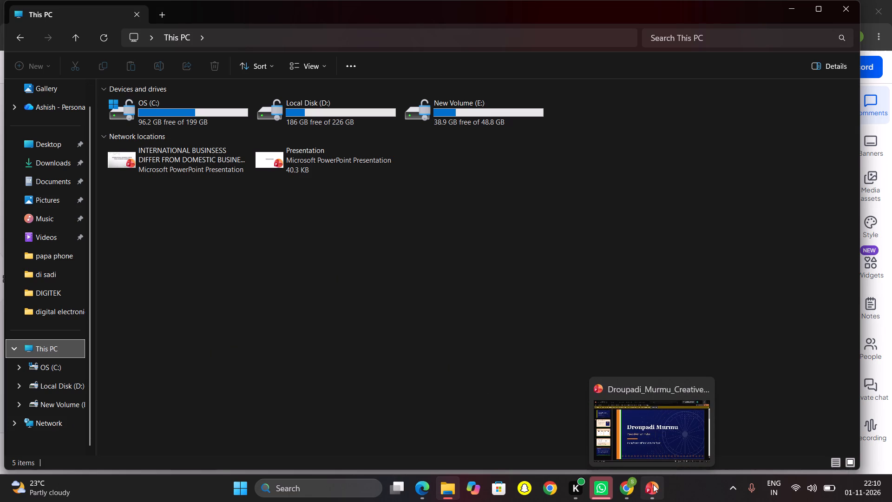
Close the Droupadi Murmu presentation that is open in PowerPoint.
left_click(700, 384)
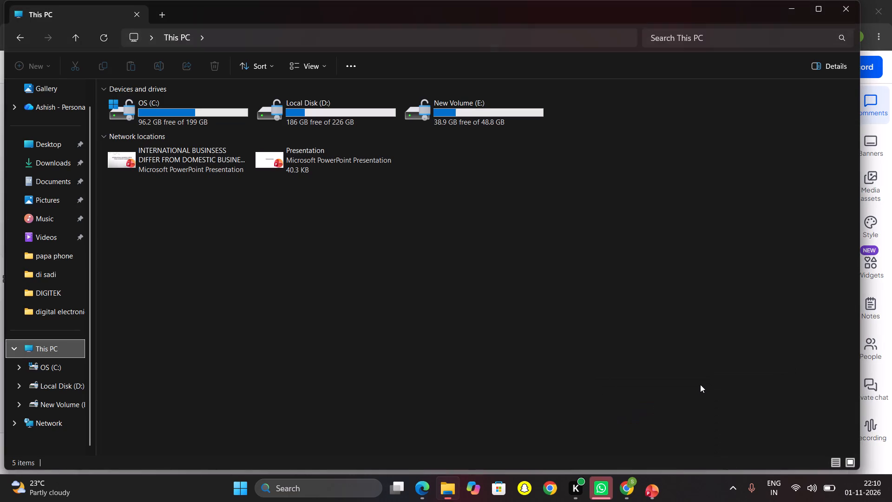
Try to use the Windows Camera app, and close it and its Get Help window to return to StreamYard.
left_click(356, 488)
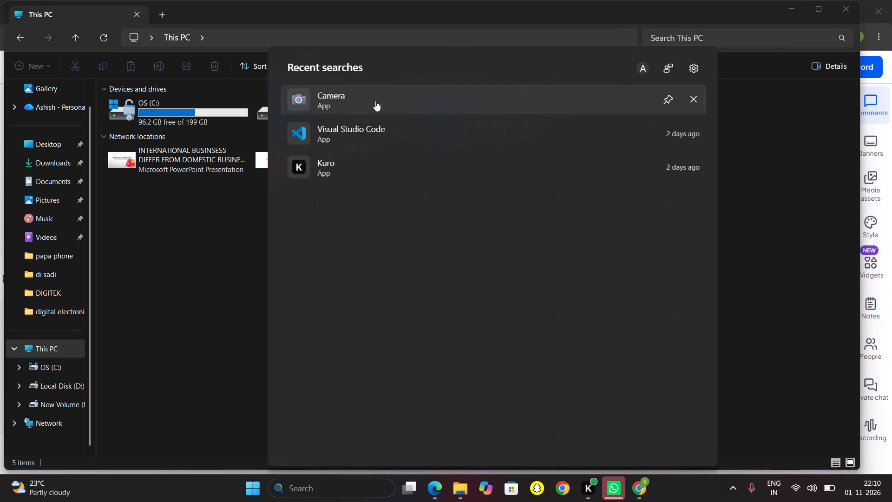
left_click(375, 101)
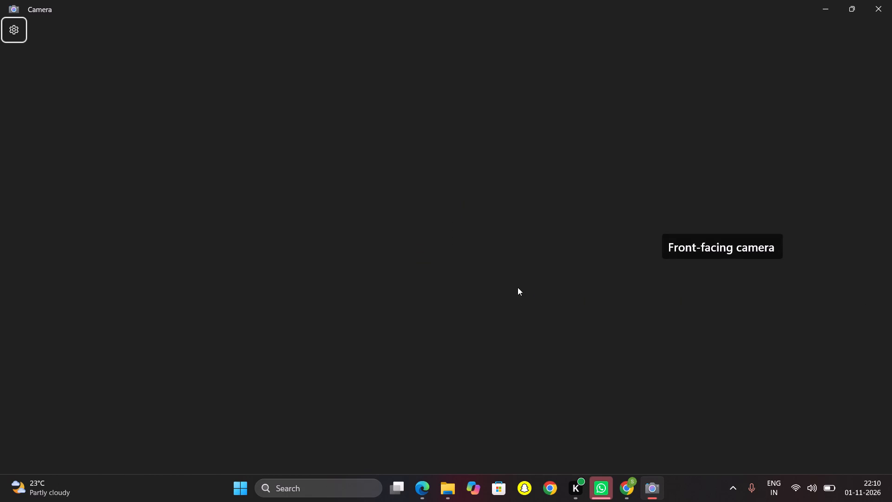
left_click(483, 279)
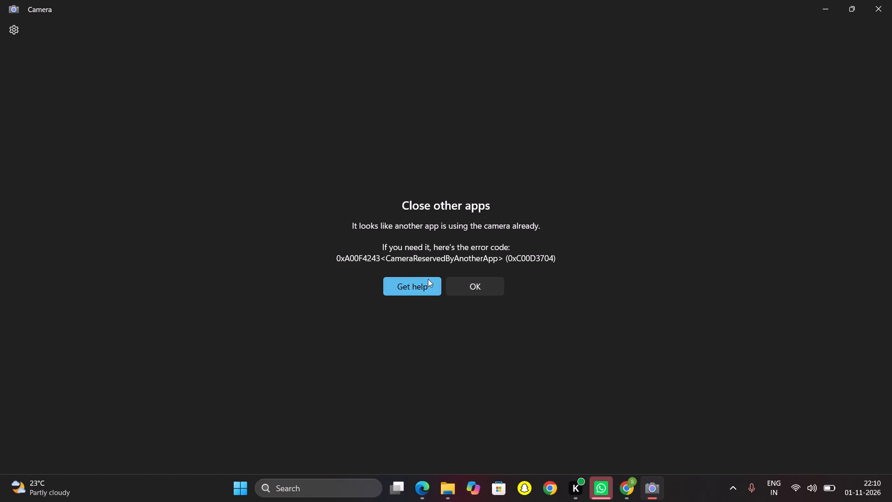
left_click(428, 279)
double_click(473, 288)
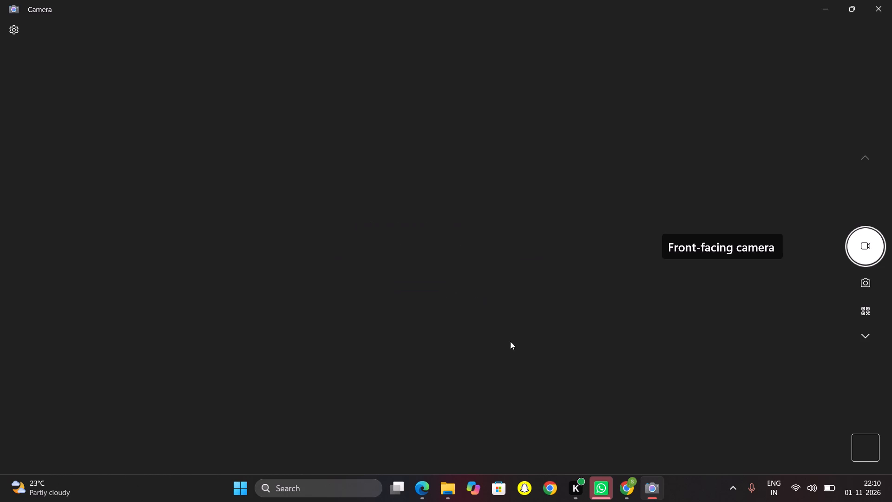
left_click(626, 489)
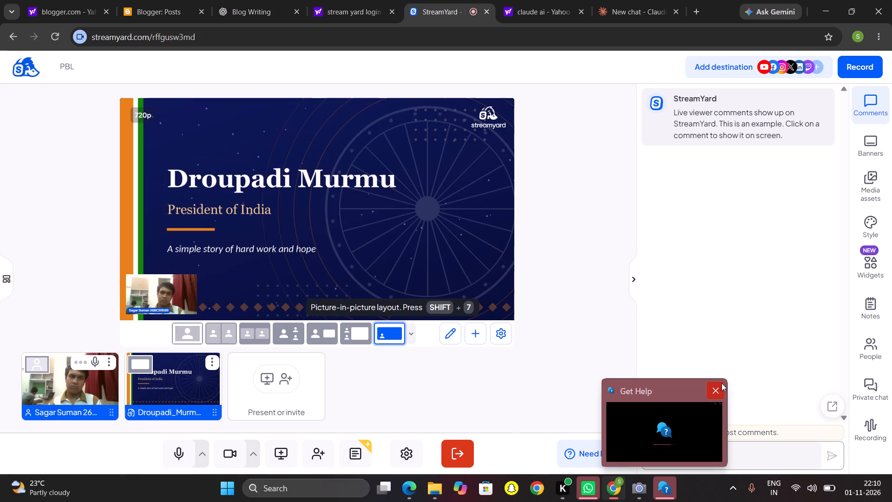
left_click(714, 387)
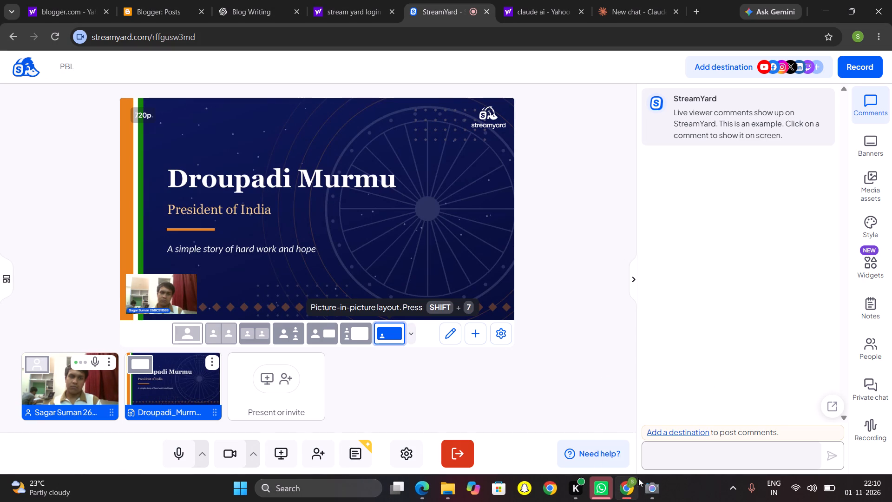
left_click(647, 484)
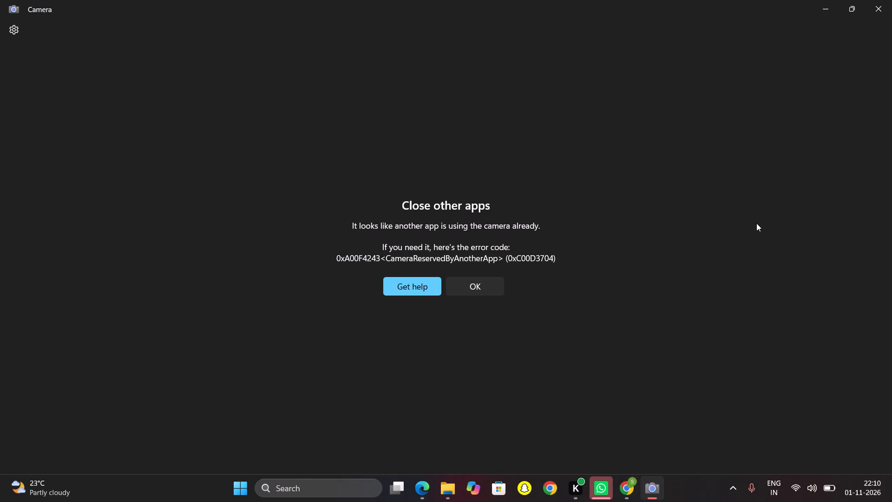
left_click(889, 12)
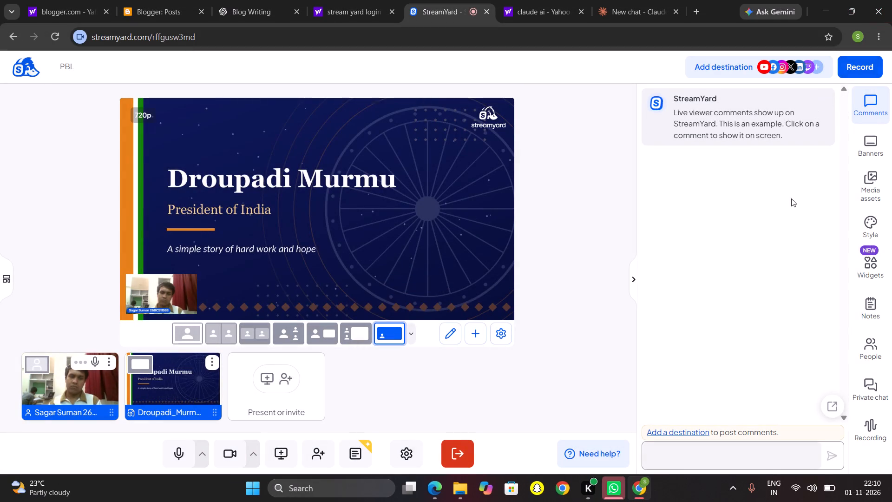
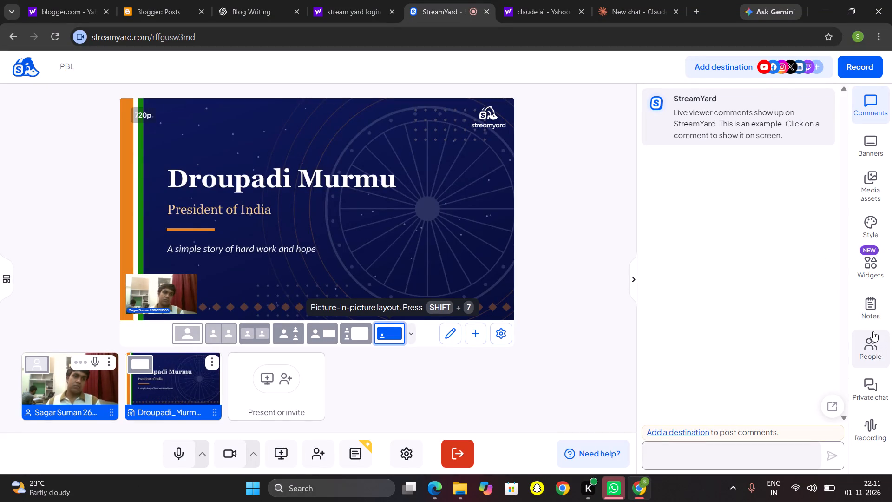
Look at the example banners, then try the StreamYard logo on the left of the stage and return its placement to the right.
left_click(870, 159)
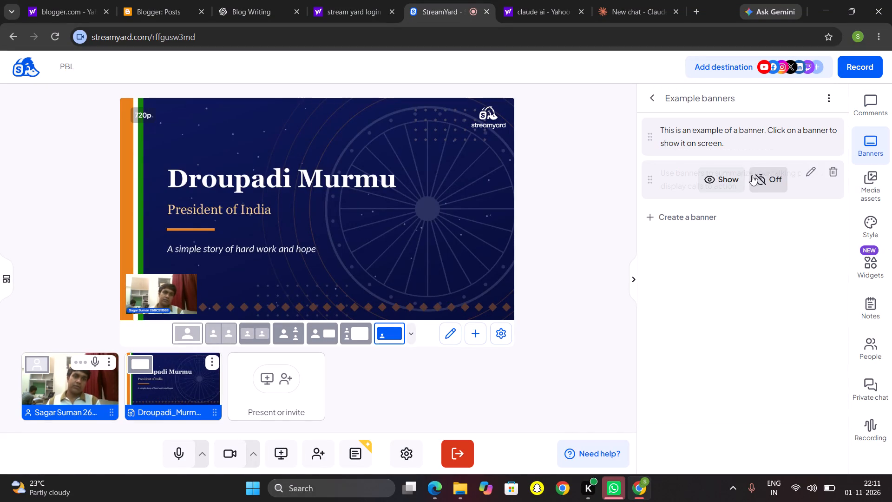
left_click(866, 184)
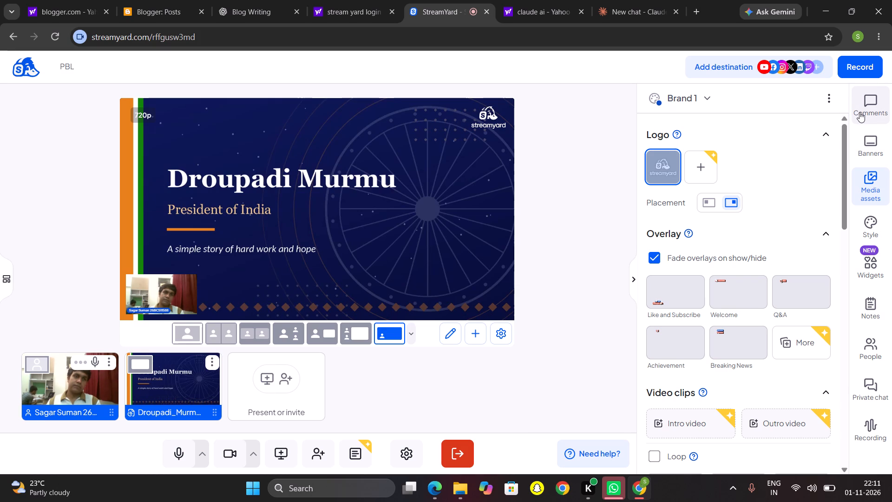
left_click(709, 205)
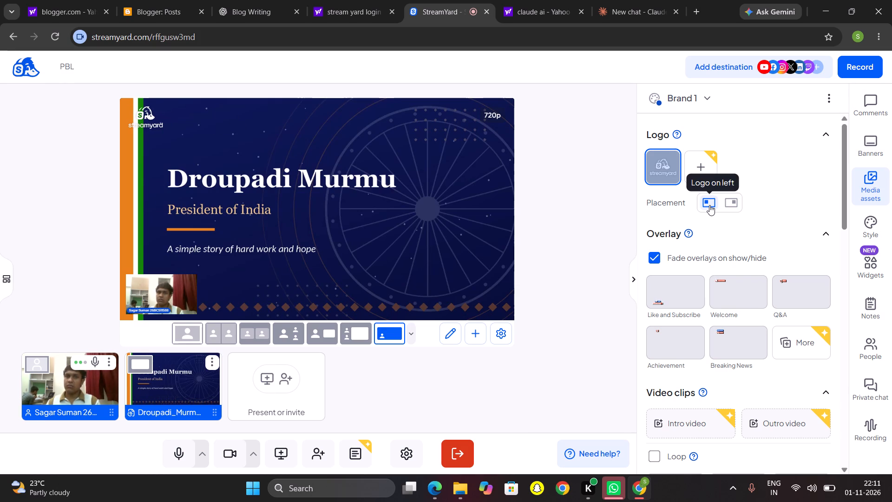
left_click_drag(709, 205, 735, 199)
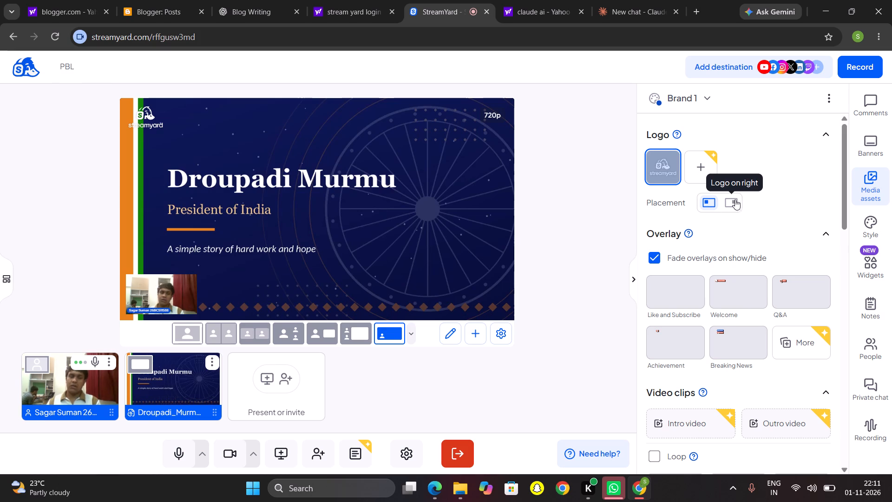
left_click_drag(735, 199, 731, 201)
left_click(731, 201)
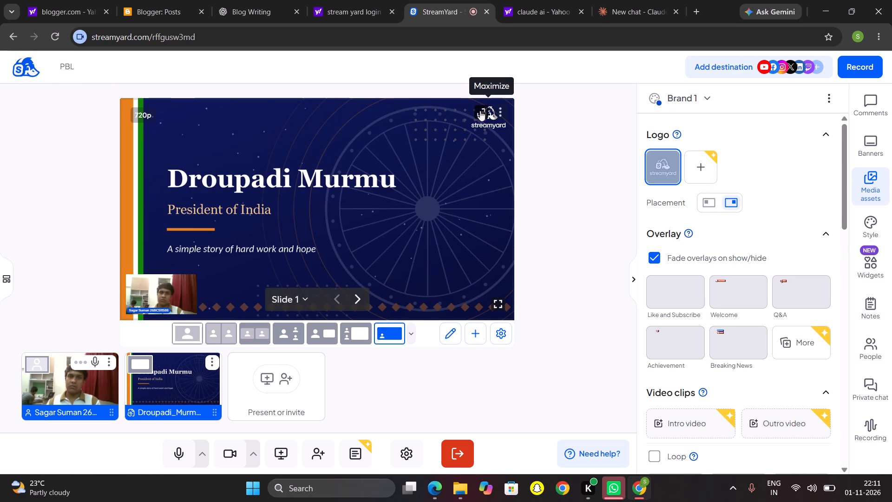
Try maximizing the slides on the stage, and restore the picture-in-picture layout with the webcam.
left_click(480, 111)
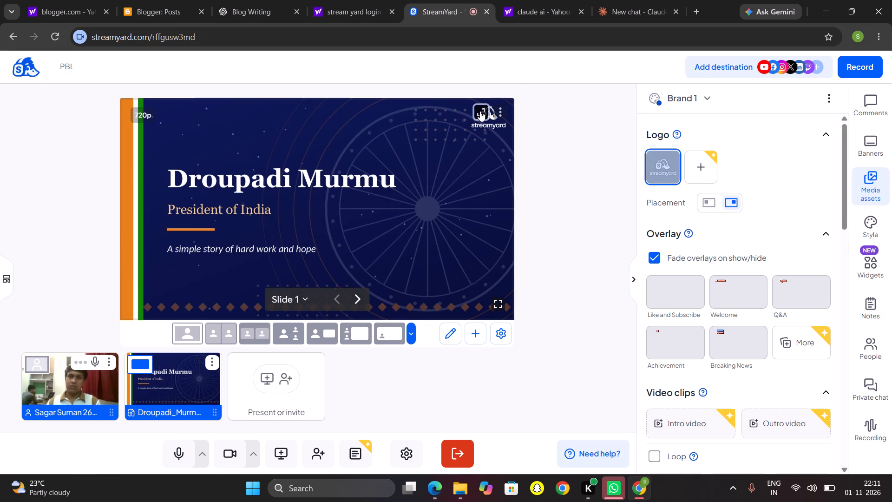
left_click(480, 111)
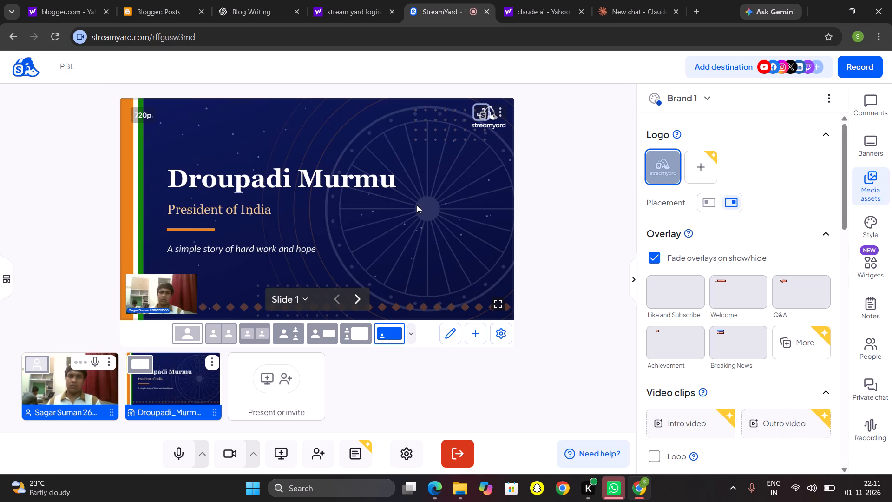
Advance the Droupadi Murmu presentation on the stage to slide 2.
key("Right")
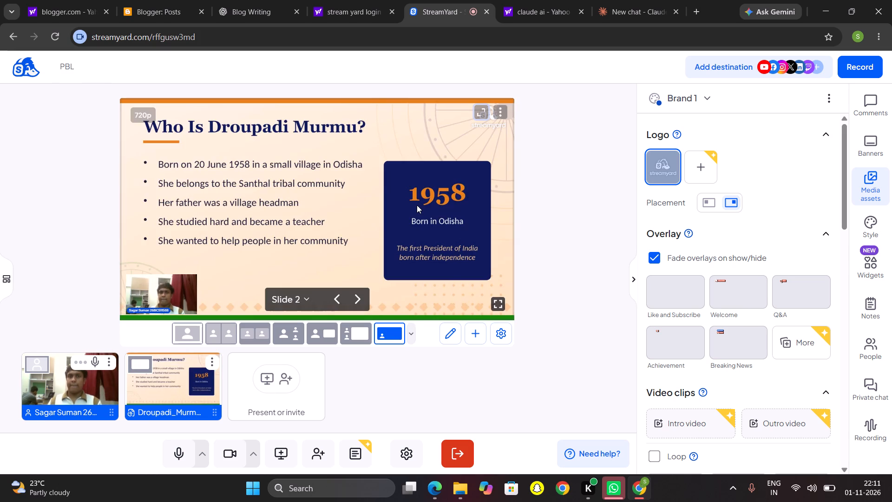
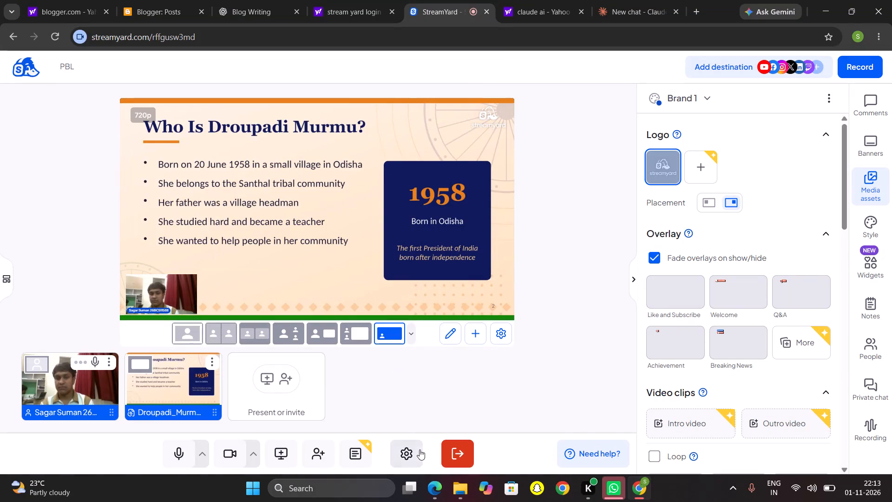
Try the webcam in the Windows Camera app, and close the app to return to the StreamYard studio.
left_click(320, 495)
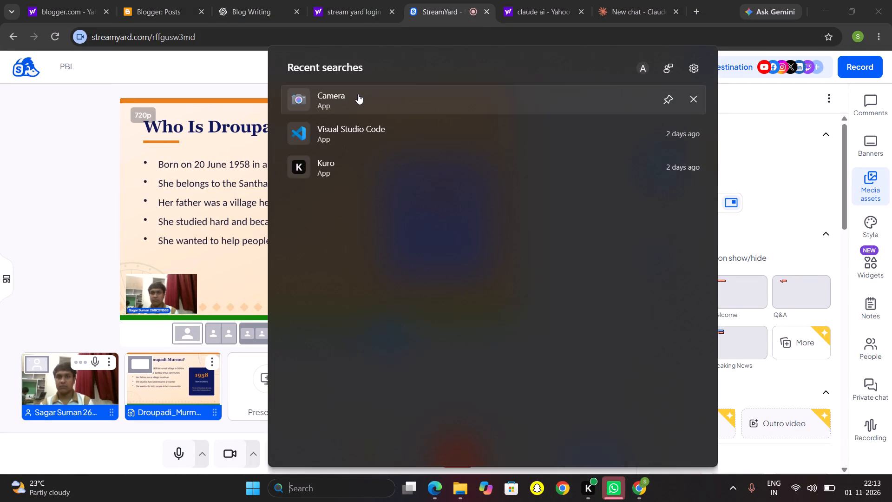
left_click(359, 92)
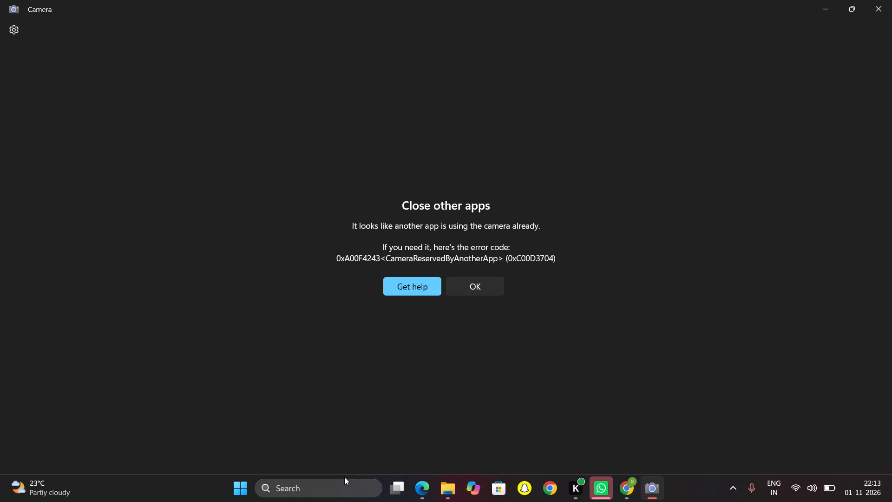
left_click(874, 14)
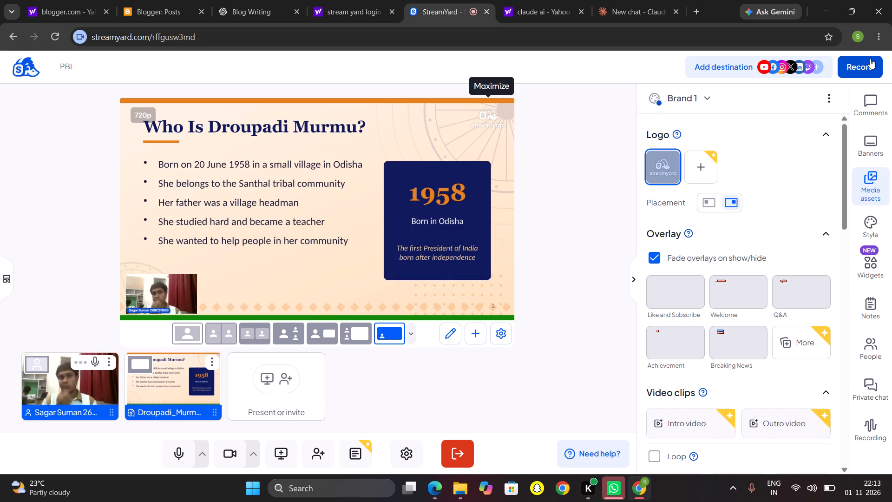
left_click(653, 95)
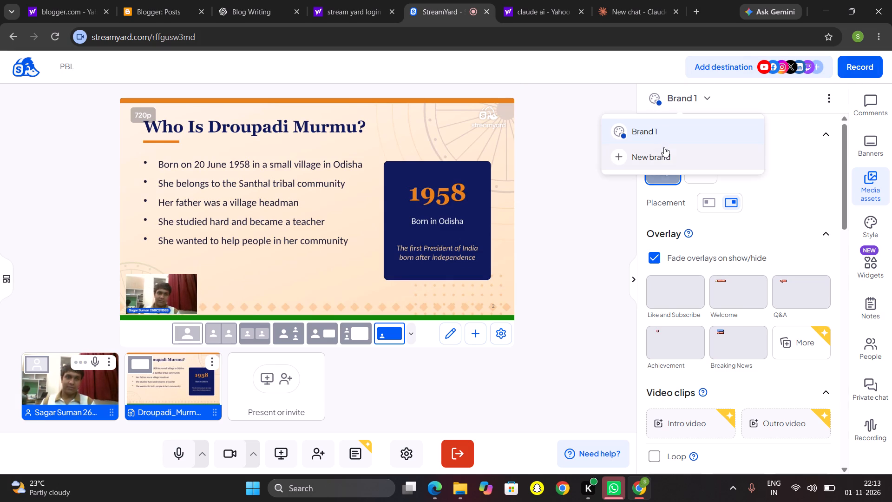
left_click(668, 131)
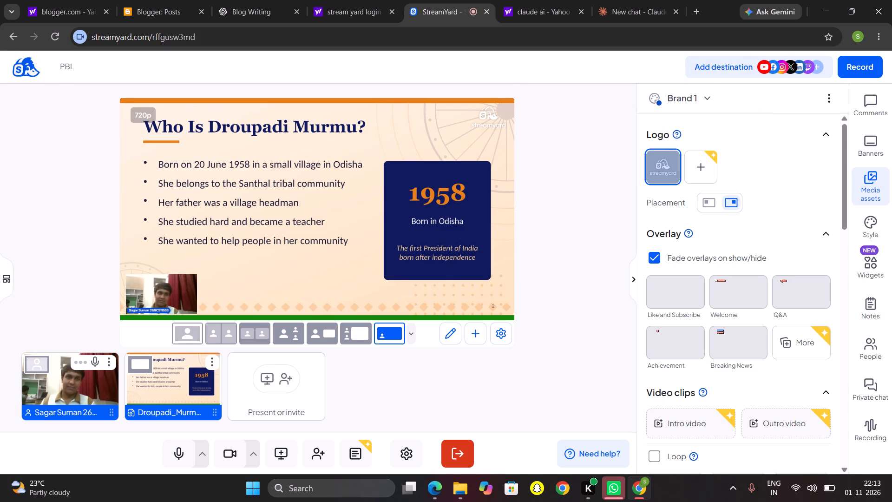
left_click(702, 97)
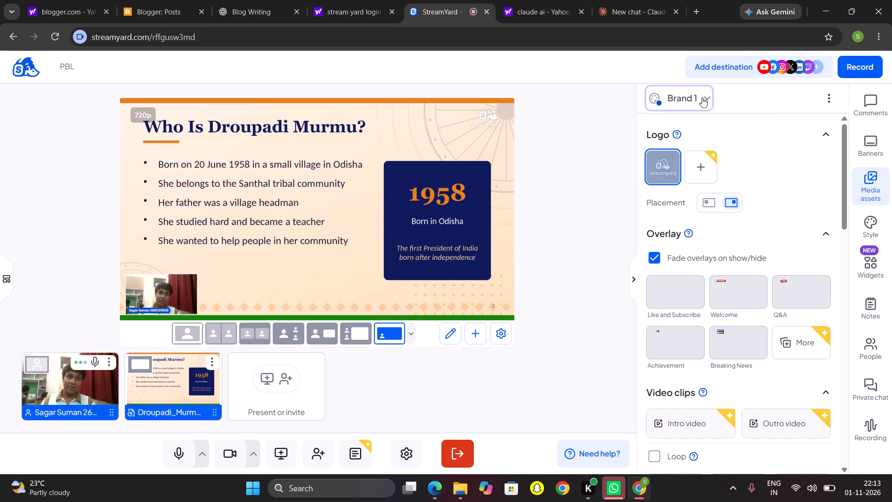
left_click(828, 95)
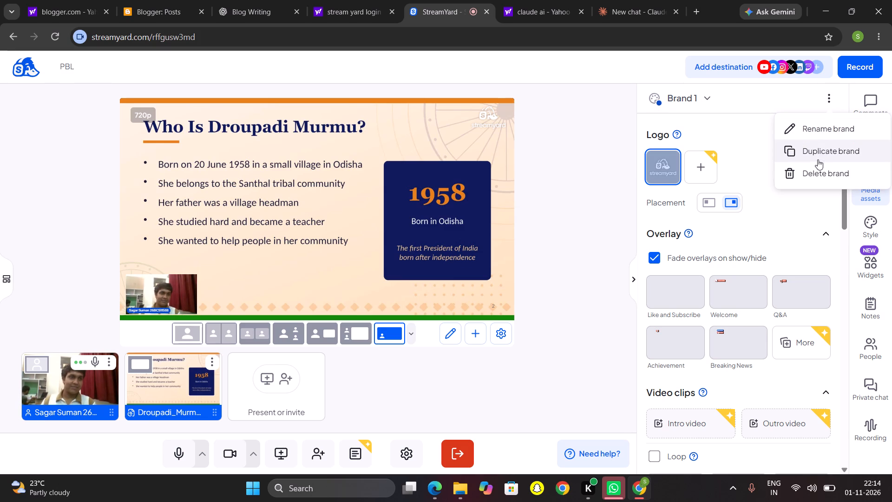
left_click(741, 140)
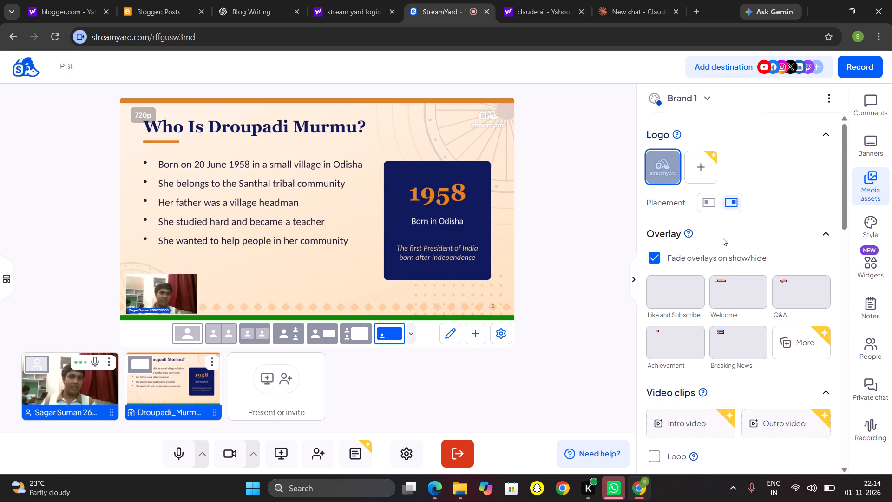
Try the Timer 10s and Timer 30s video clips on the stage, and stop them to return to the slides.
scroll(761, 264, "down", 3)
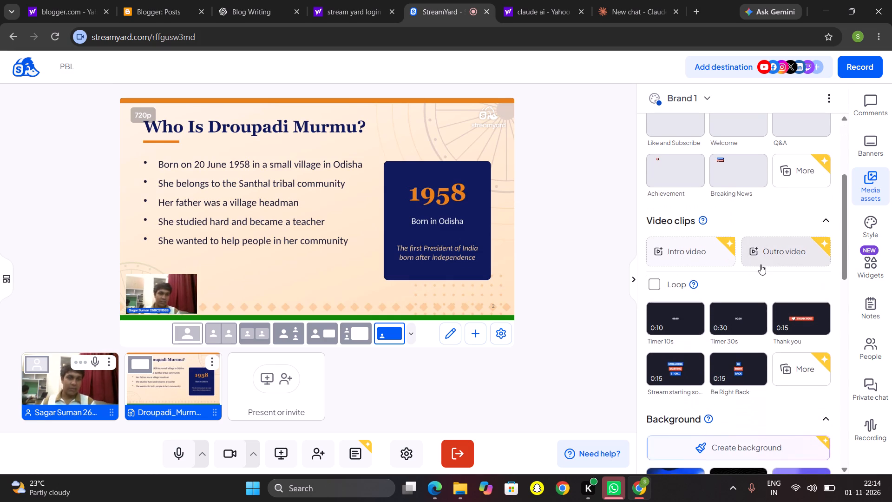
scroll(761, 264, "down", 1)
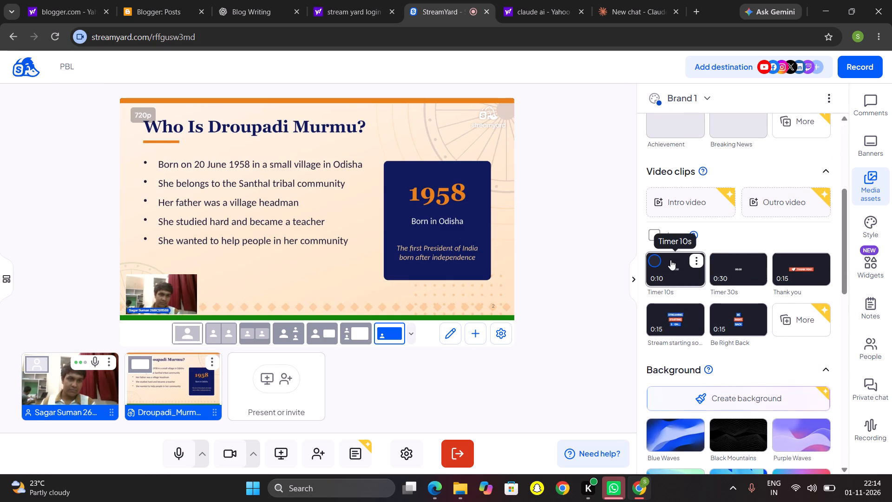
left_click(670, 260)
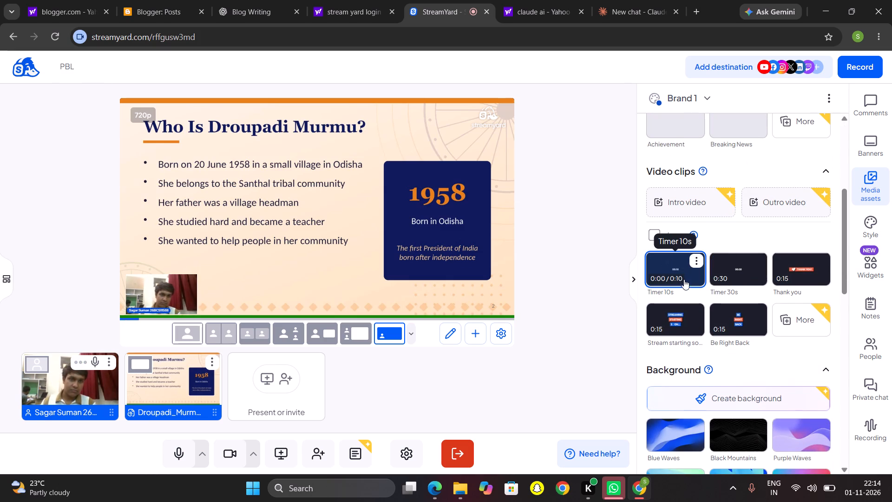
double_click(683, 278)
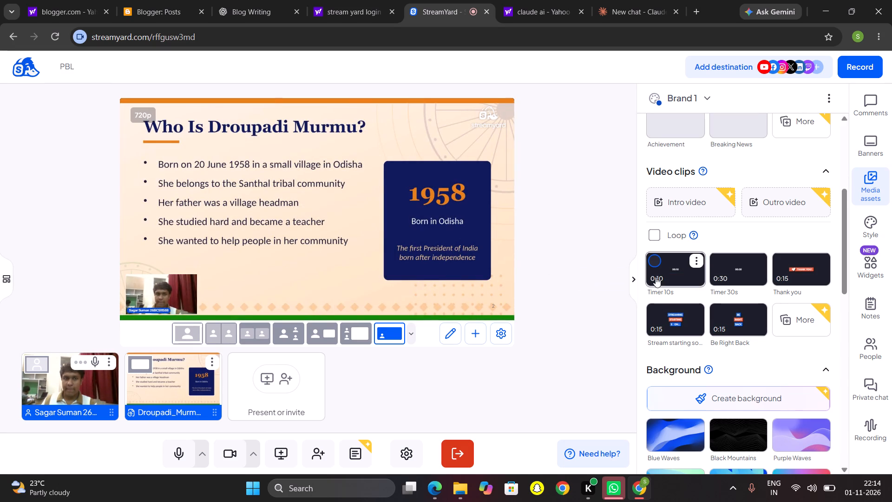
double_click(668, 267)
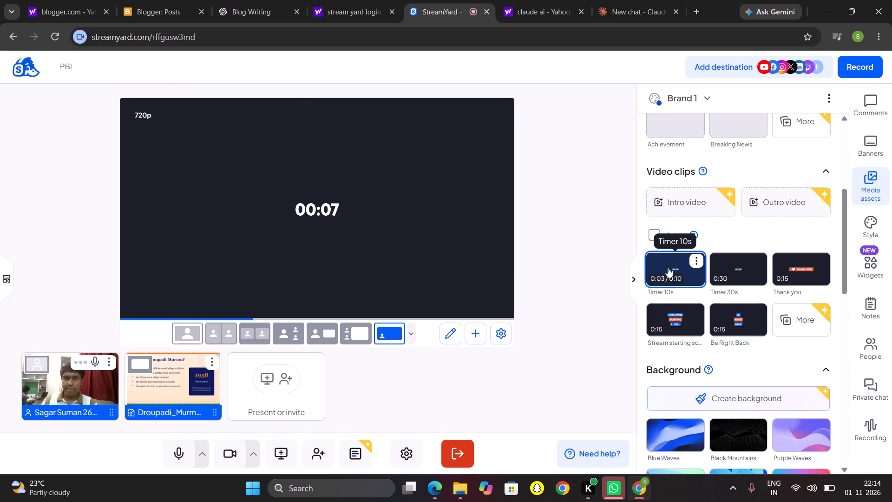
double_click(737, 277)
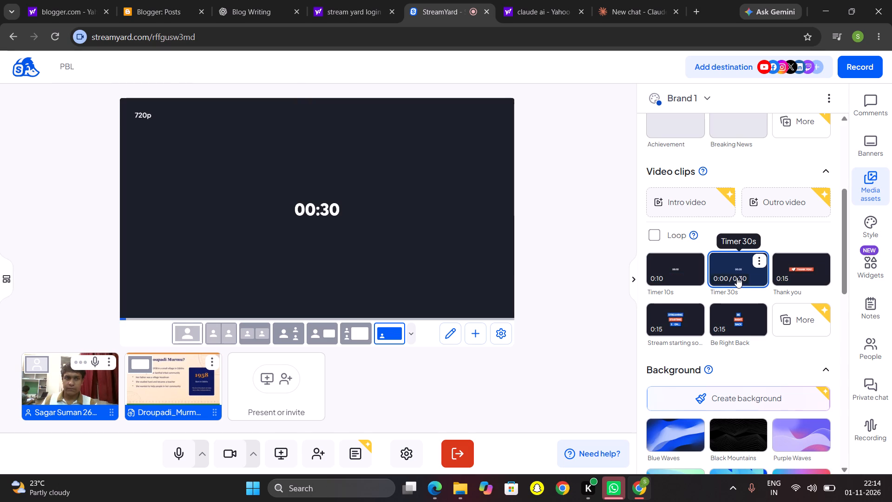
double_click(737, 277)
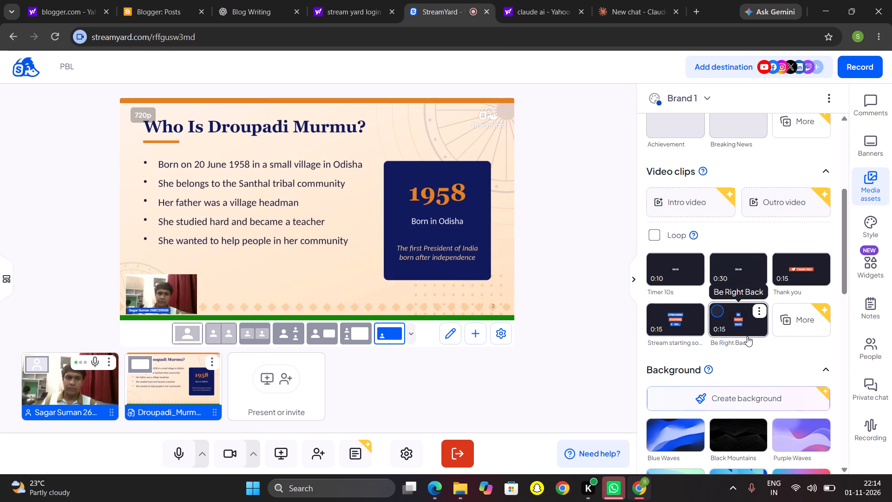
Look through the brand's remaining media assets, from the video clips and backgrounds to the sounds and background music tracks.
scroll(747, 336, "down", 3)
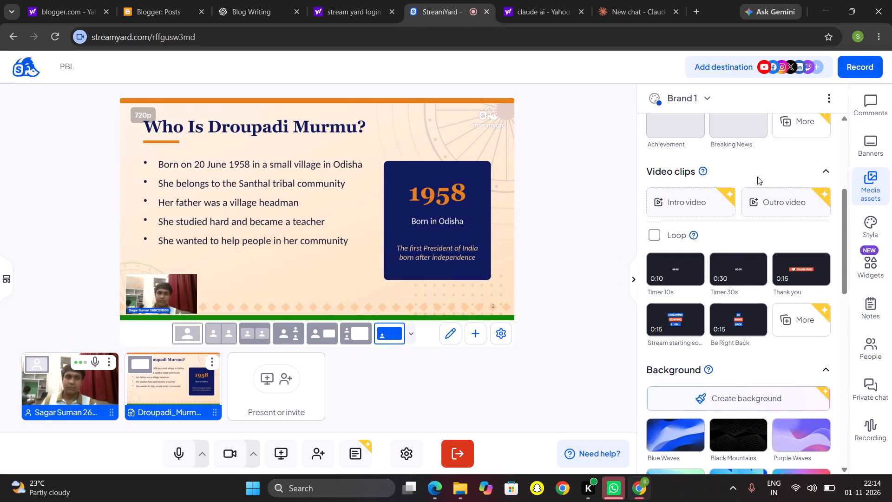
scroll(730, 278, "down", 1)
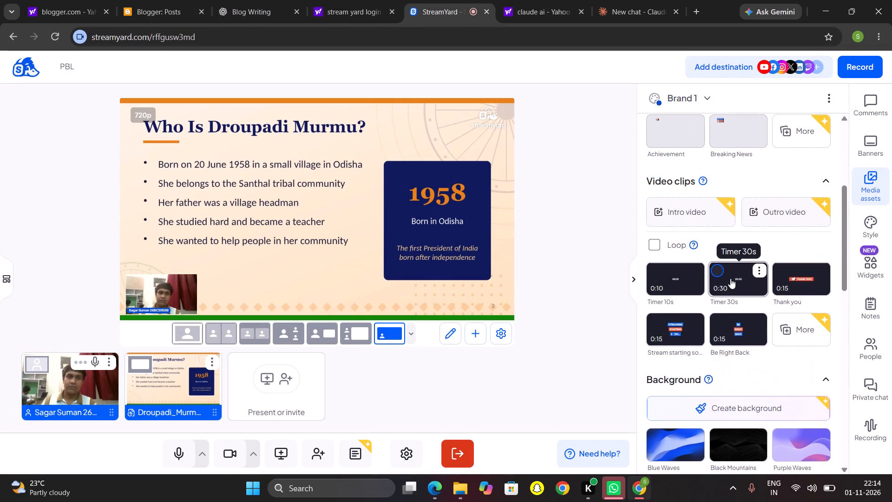
scroll(730, 278, "down", 2)
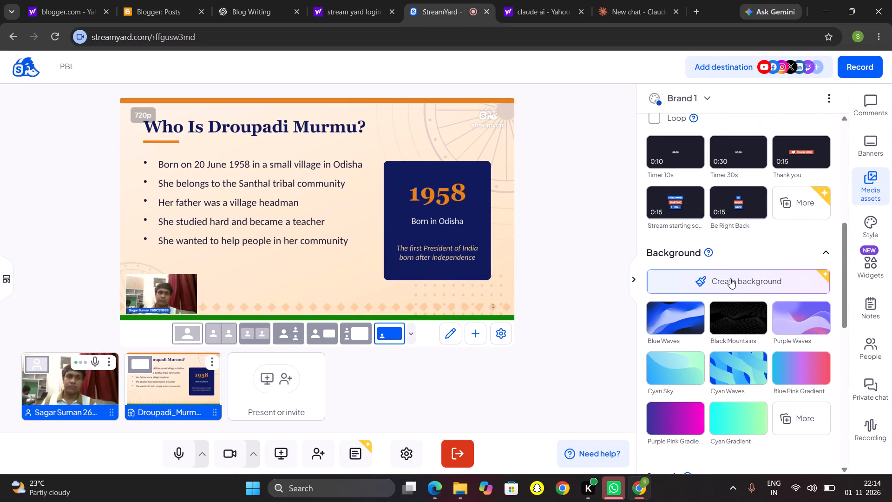
scroll(730, 278, "down", 5)
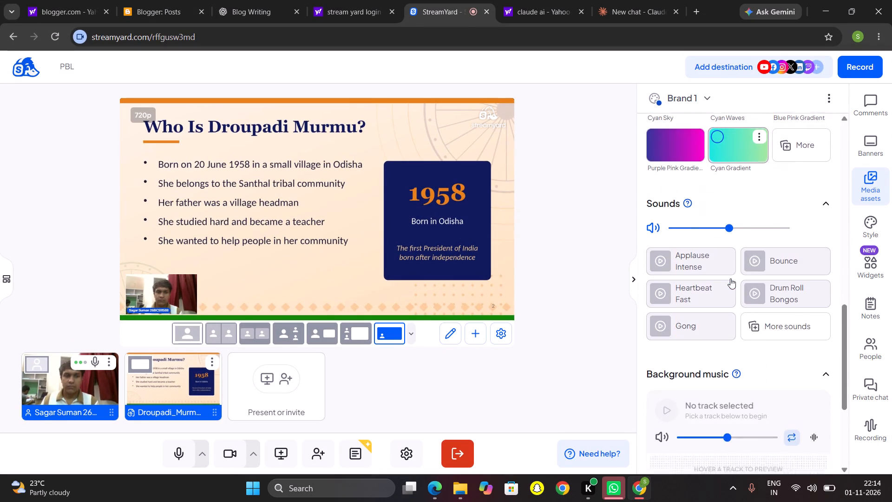
scroll(730, 278, "down", 5)
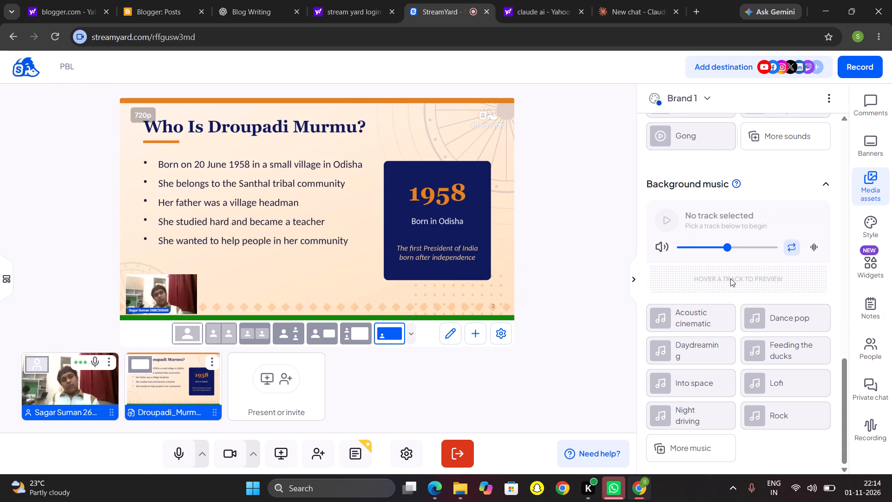
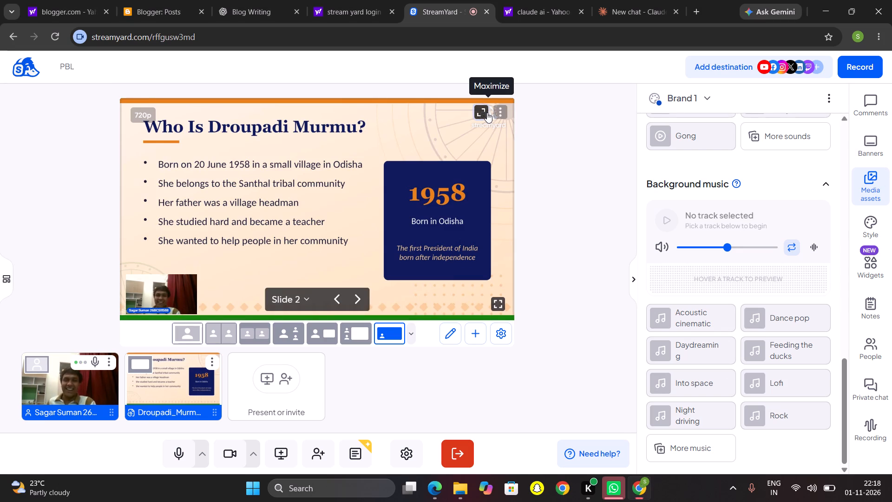
Page forward through the Droupadi Murmu presentation on the stage to the Conclusion slide.
left_click(479, 113)
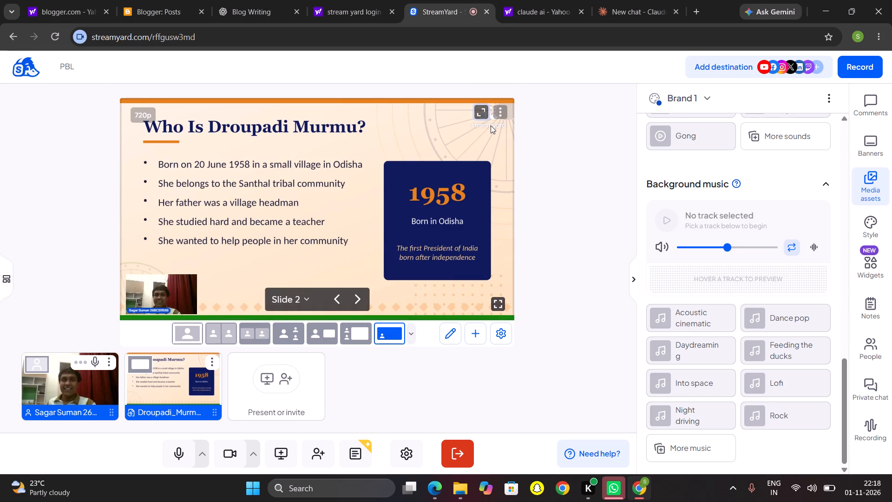
left_click(489, 124)
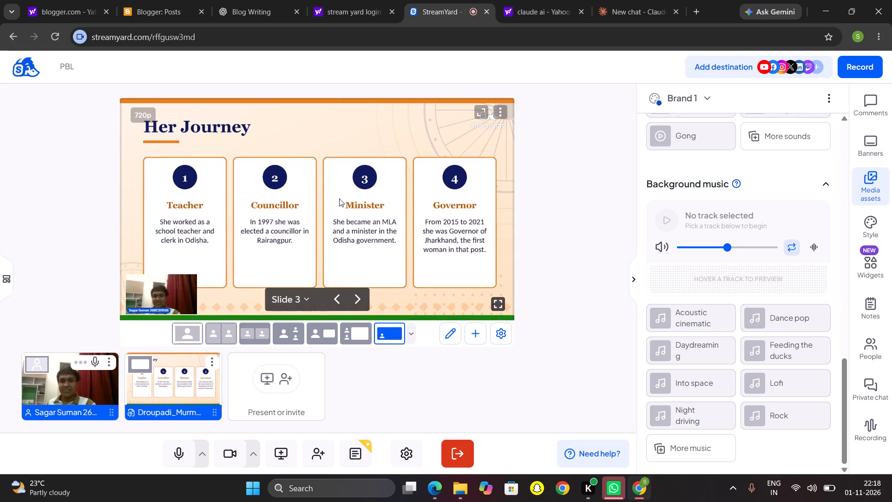
double_click(377, 207)
double_click(377, 207)
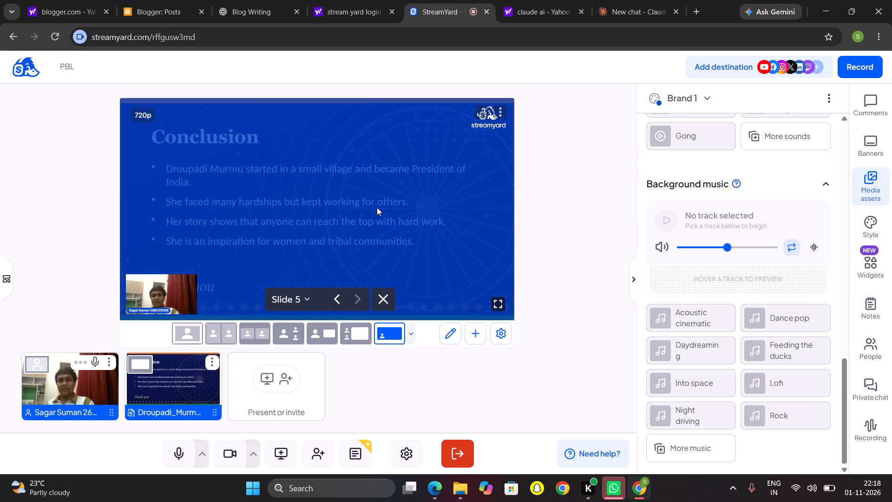
double_click(377, 207)
key("Right")
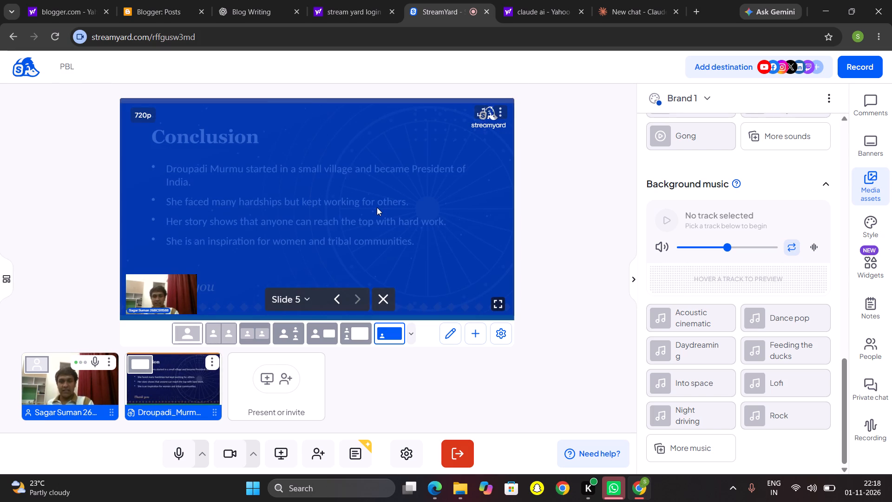
Page back through the presentation to the Droupadi Murmu title slide.
key("Left")
key("Left")
key("Left")
key("Left")
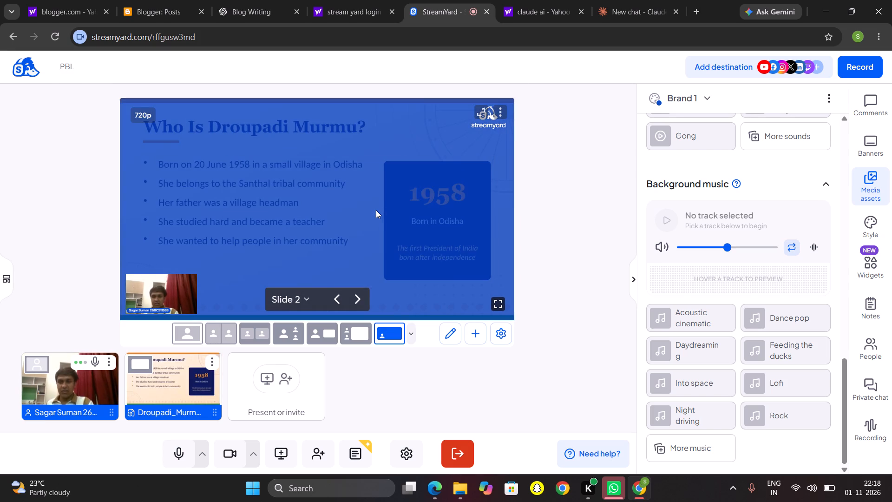
left_click(419, 206)
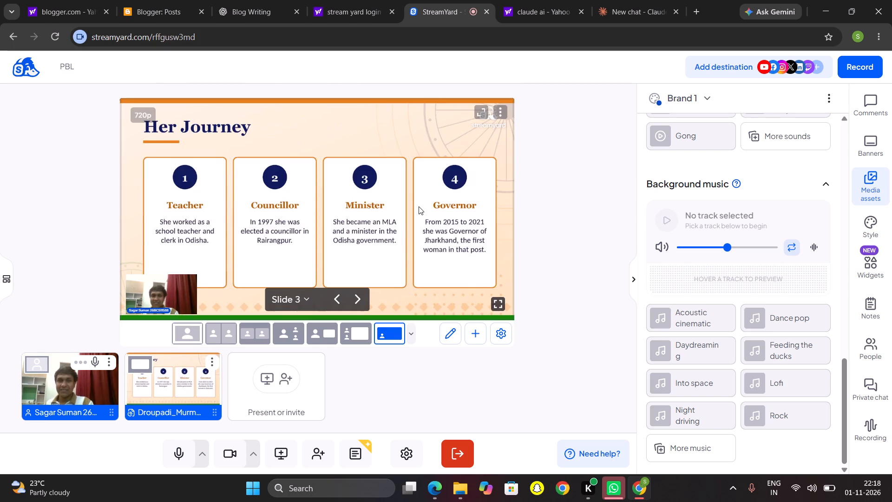
left_click(419, 206)
key("Left")
key("Left")
key("Left")
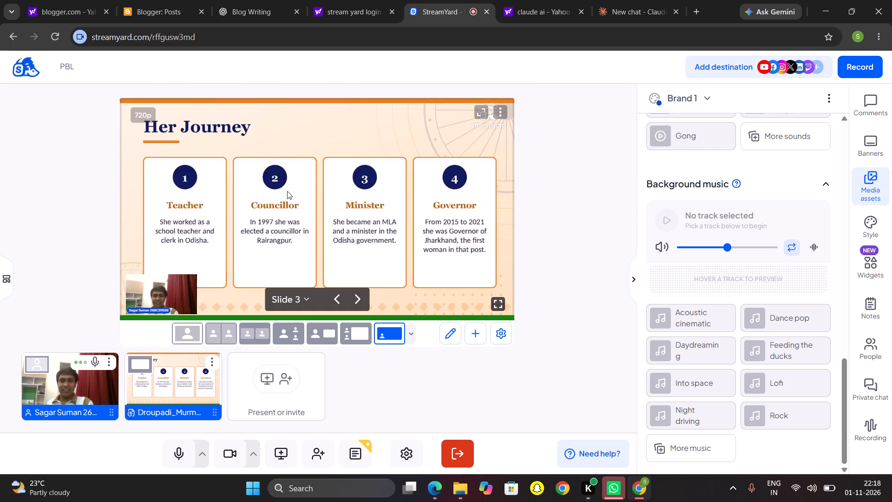
key("Left")
key("Left")
key("Left")
key("Left")
key("Left")
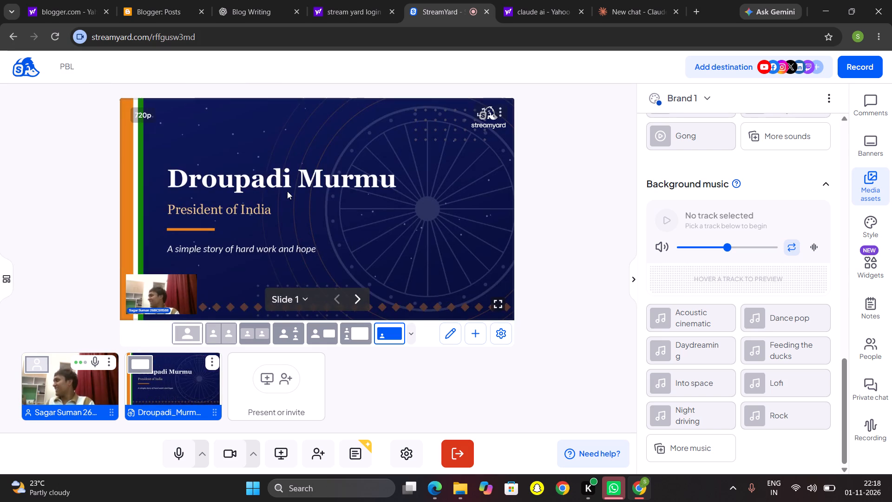
key("Left")
key("Left")
key("Left")
key("Left")
key("Left")
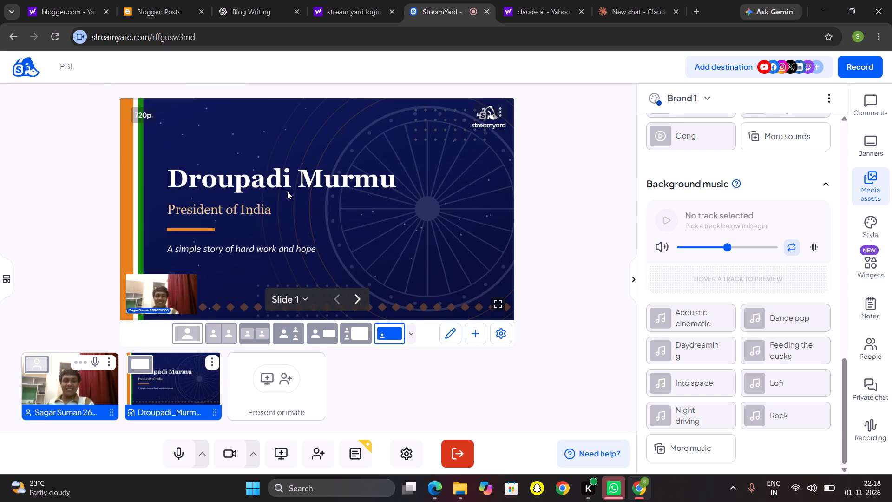
Page forward from the title slide to the President of India slide.
key("Right")
key("Right")
key("Right")
key("Right")
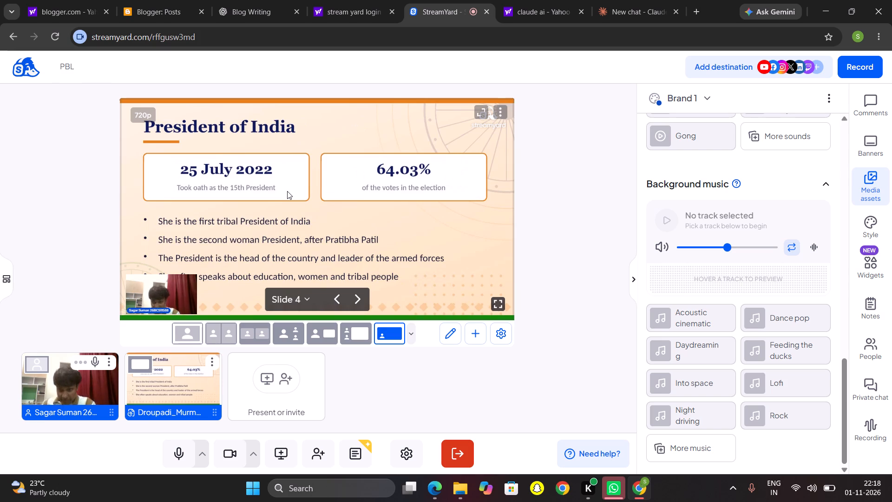
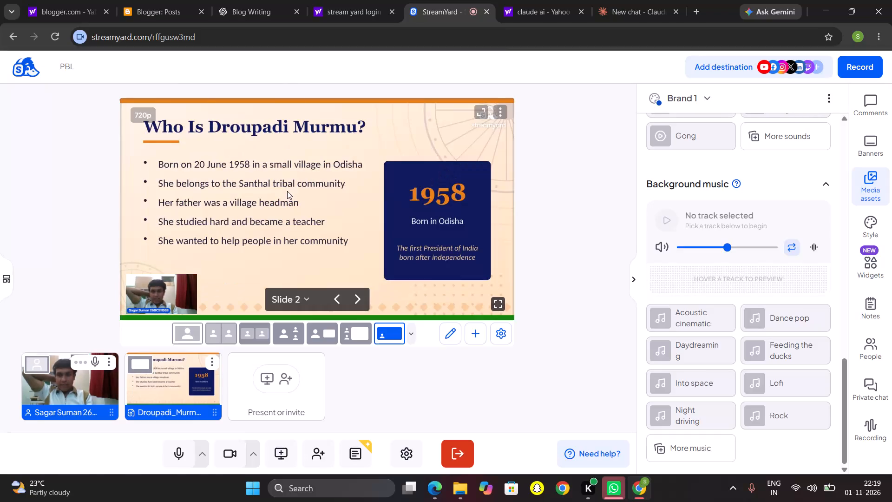
Page the presentation on the stage back to the Droupadi Murmu title slide.
key("Left")
key("Left")
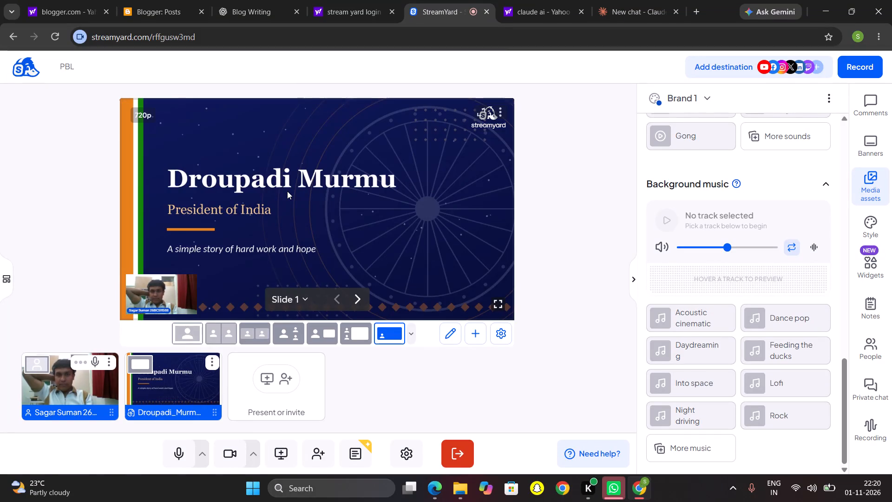
key("Left")
key("Left")
key("Left")
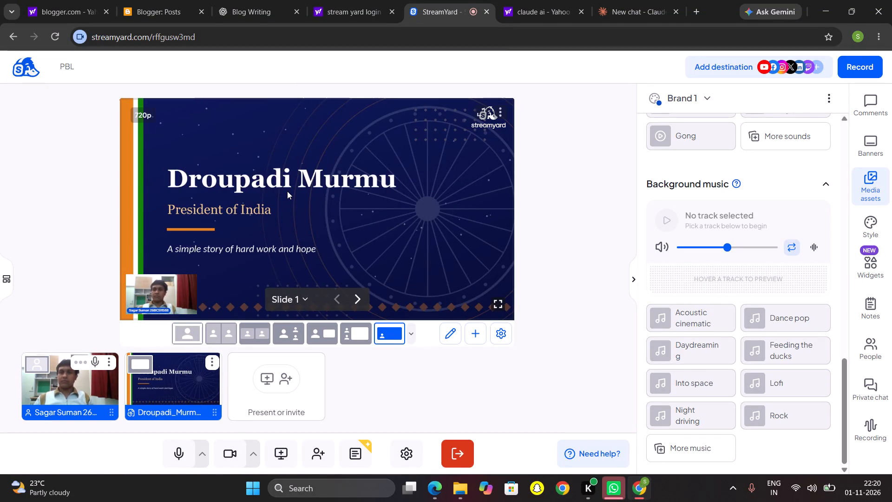
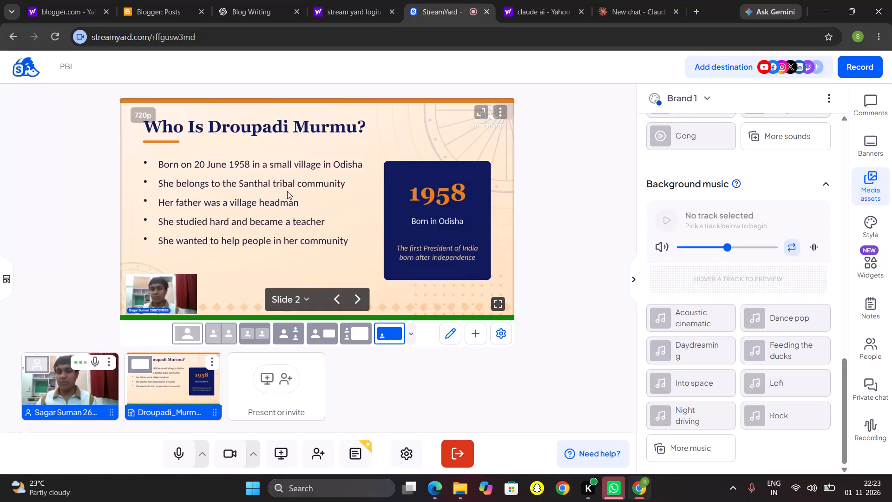
Return the presentation on the stage to the Droupadi Murmu title slide.
key("Left")
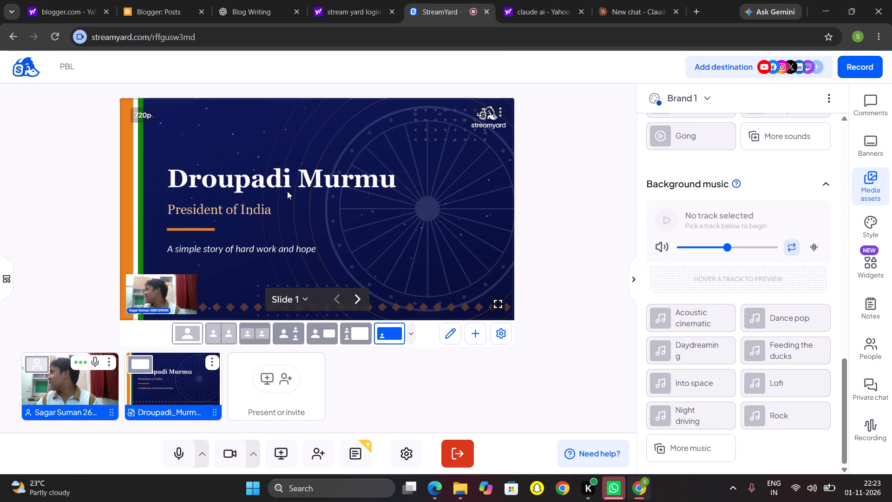
key("Left")
key("Left")
Page forward through the Droupadi Murmu slides on the stage to check them, and return to the title slide.
key("Right")
key("Right")
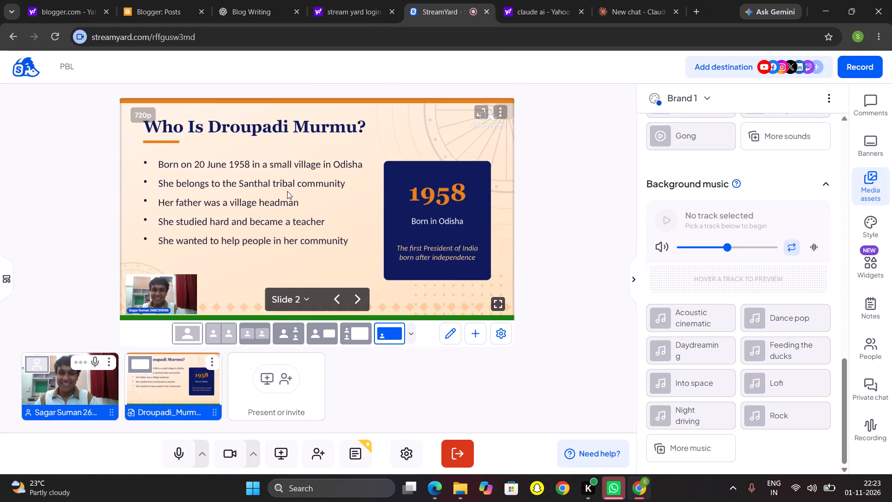
key("Right")
key("Right")
key("Right")
key("Right")
key("Left")
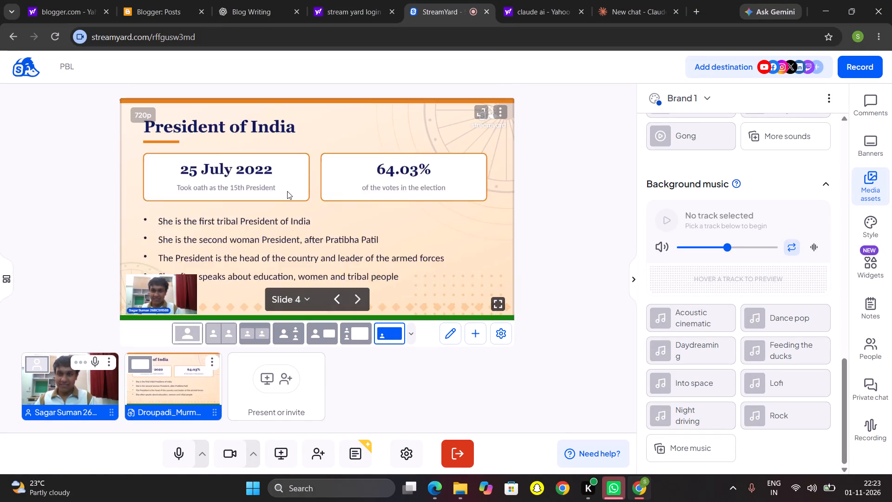
key("Left")
key("Left")
key("Left")
key("Left")
key("Left")
key("Left")
key("Left")
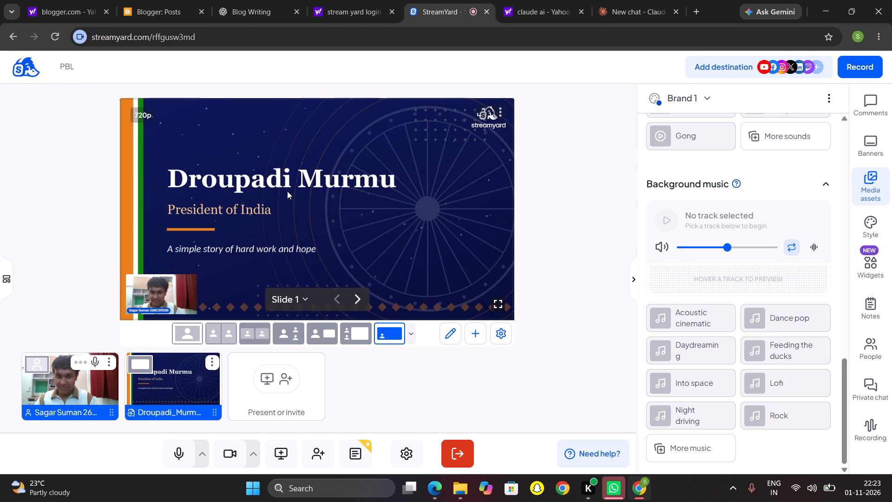
key("Left")
Run through the staged slides once more and bring the presentation back to the title slide.
key("Right")
key("Right")
key("Right")
key("Right")
key("Right")
key("Left")
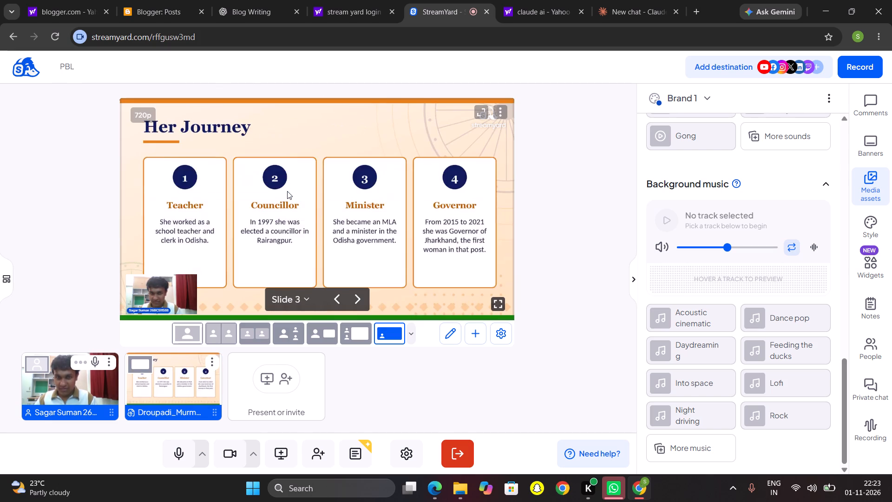
key("Left")
key("Left")
key("Left")
key("Left")
key("Left")
key("Left")
key("Left")
key("Left")
key("Left")
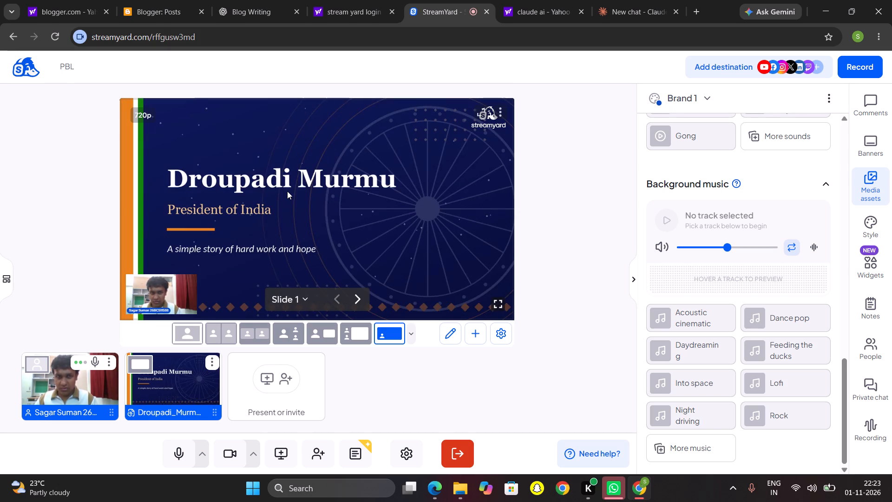
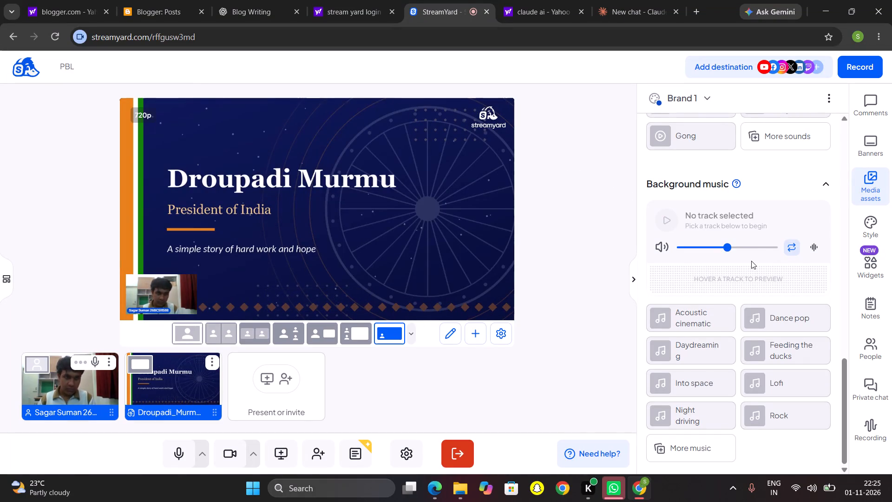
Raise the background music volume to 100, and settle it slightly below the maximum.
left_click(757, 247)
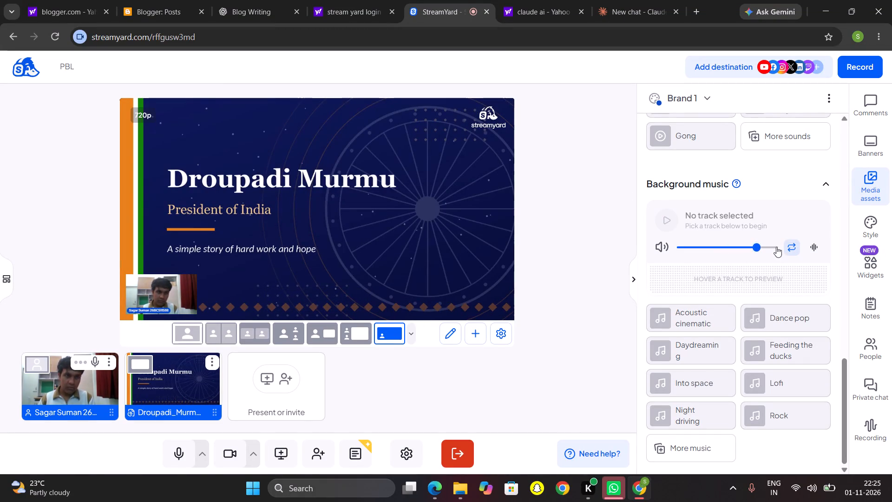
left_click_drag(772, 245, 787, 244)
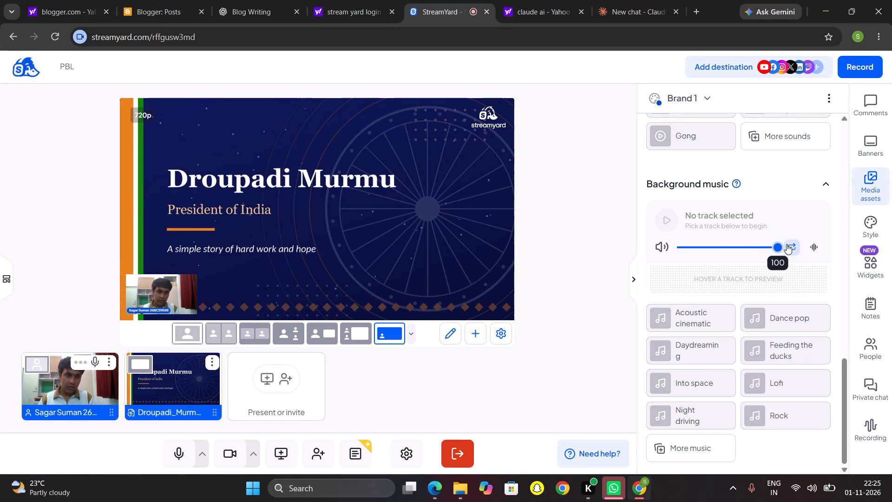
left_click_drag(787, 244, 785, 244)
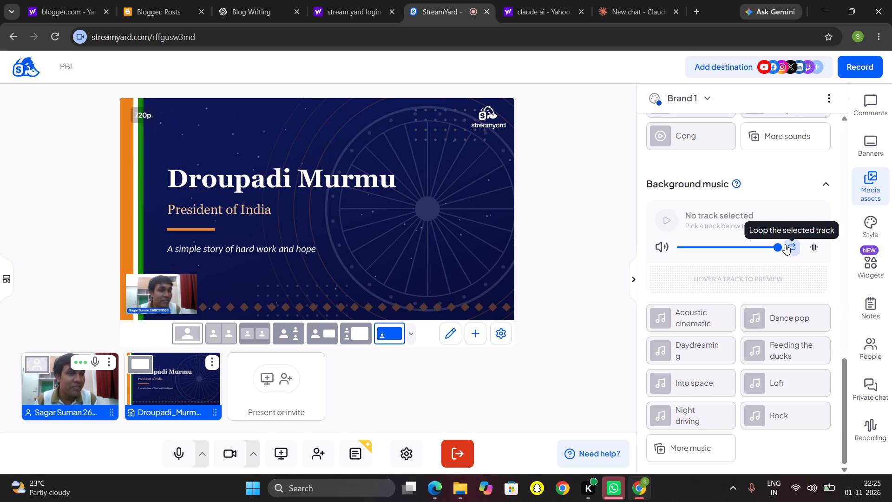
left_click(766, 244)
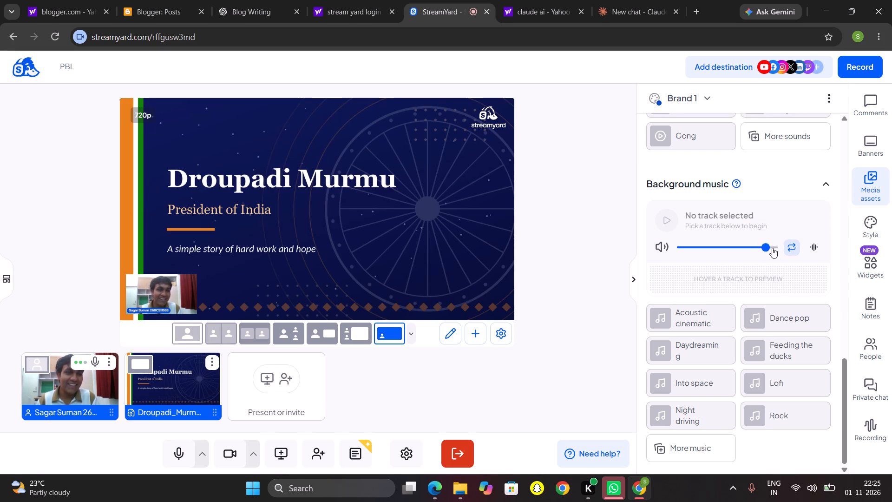
Turn on fading in and out for the background music track.
left_click(816, 247)
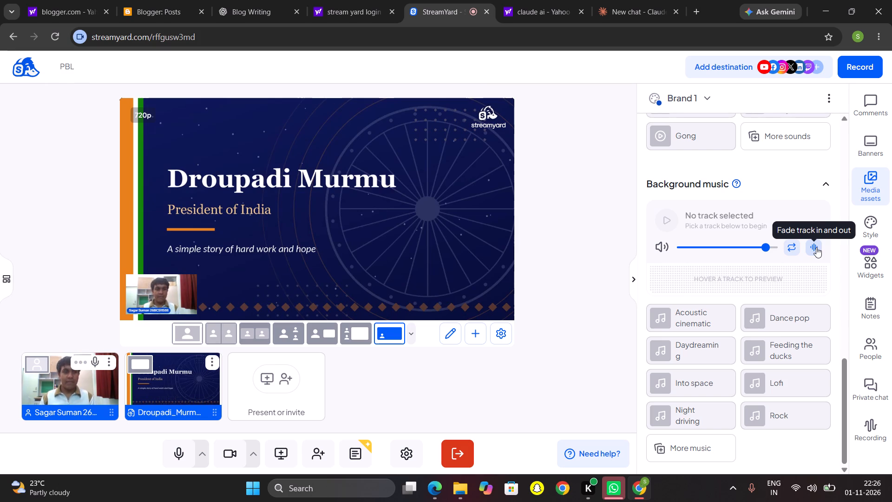
Set the background music volume to about three quarters of the maximum.
left_click(728, 245)
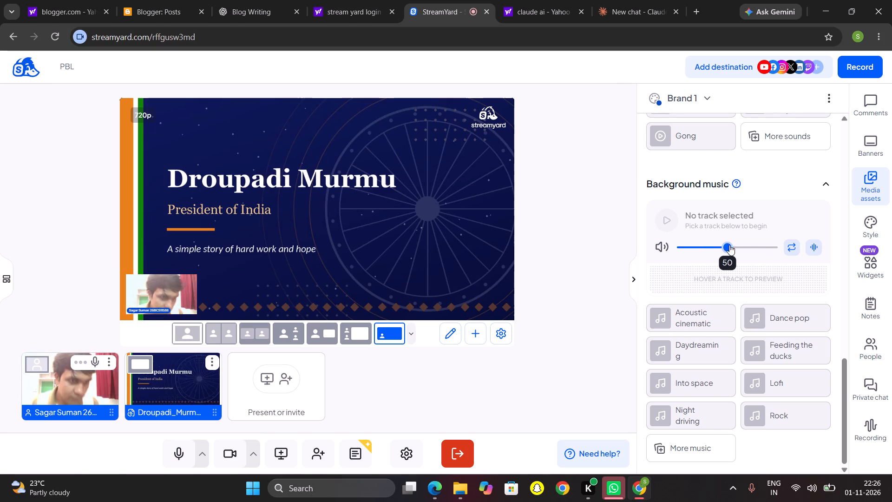
left_click(753, 248)
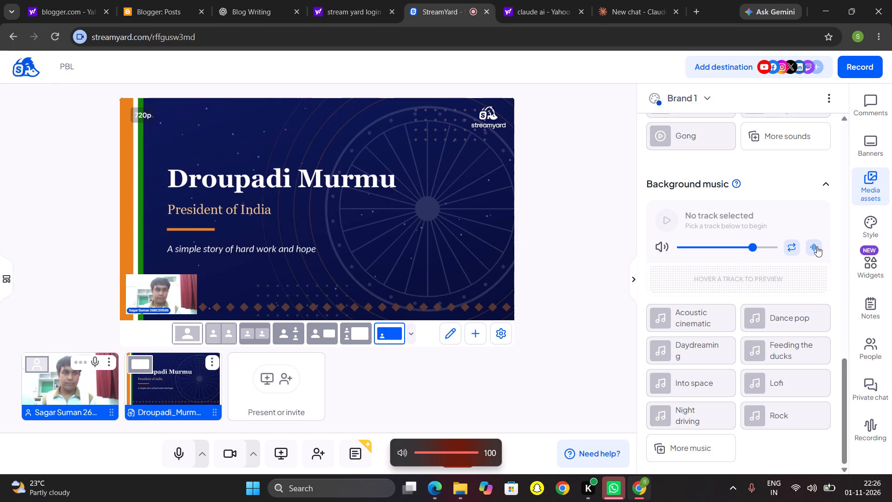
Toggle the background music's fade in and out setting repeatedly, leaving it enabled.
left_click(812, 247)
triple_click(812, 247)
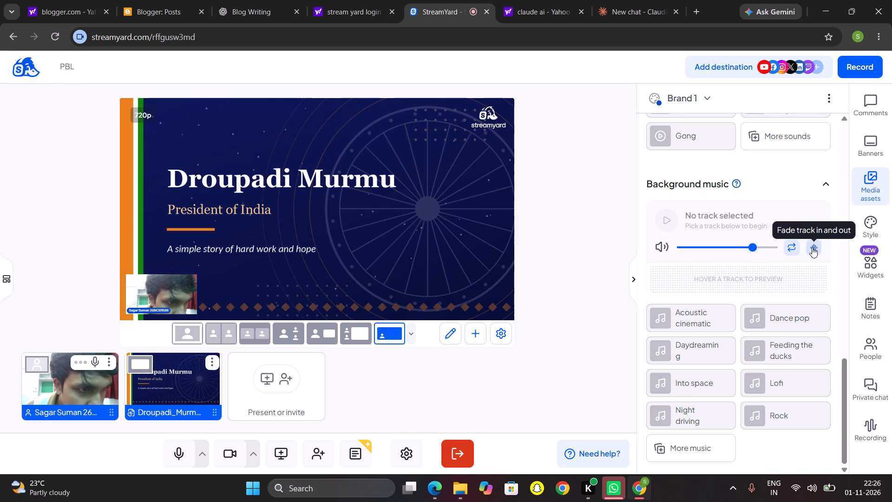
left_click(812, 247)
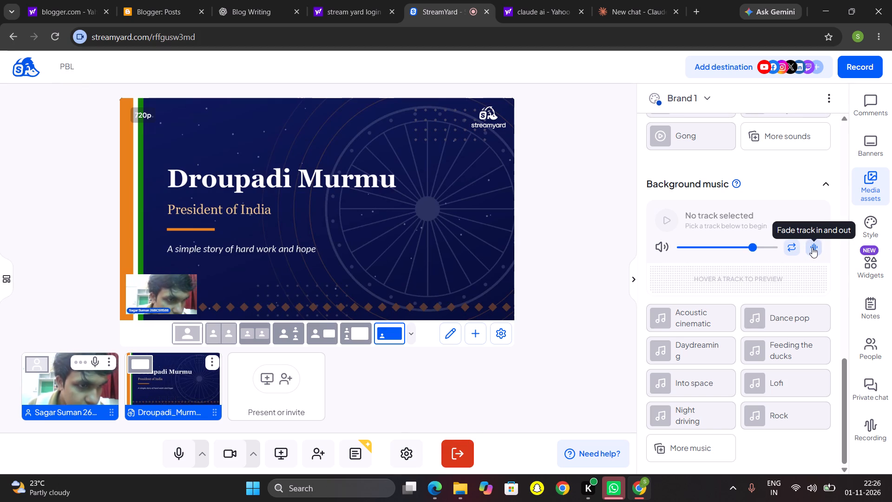
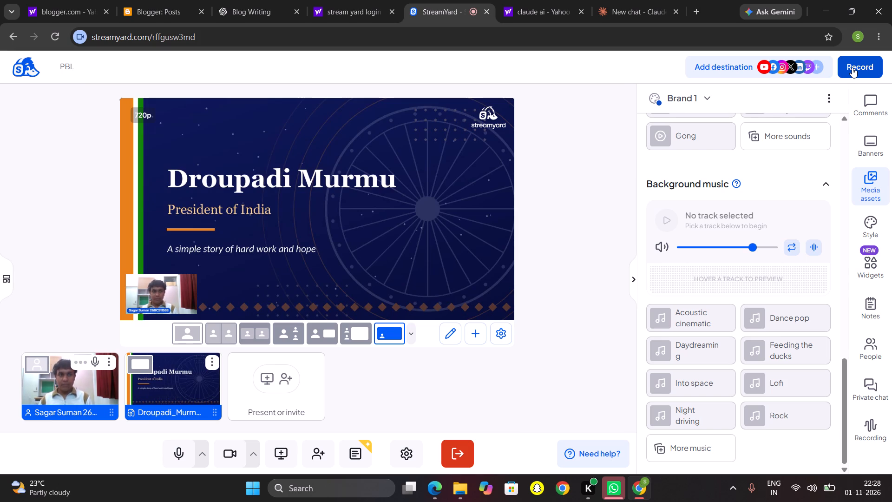
Start recording PBL without an intro video, and advance the presentation to the "Who Is Droupadi Murmu?" slide.
left_click(852, 67)
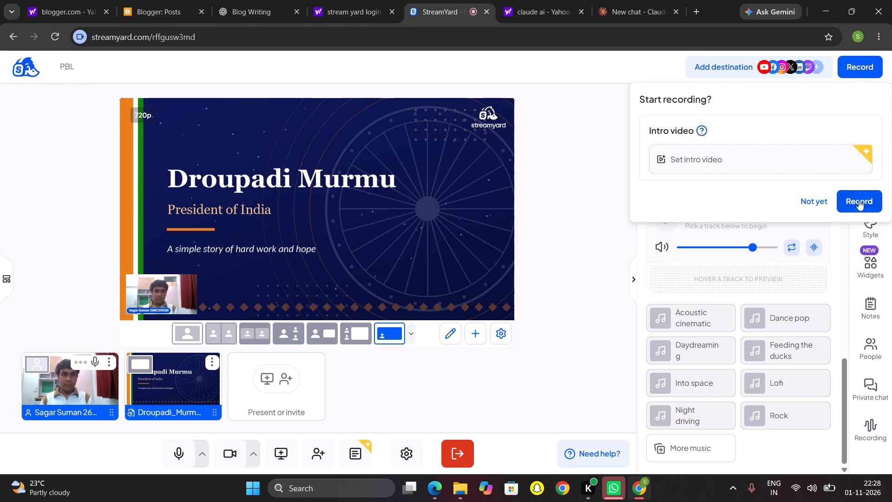
left_click(858, 199)
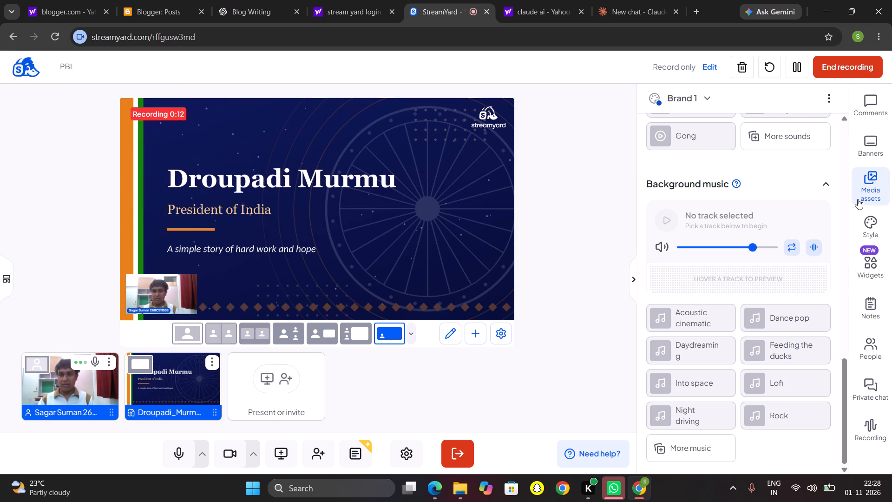
key("Right")
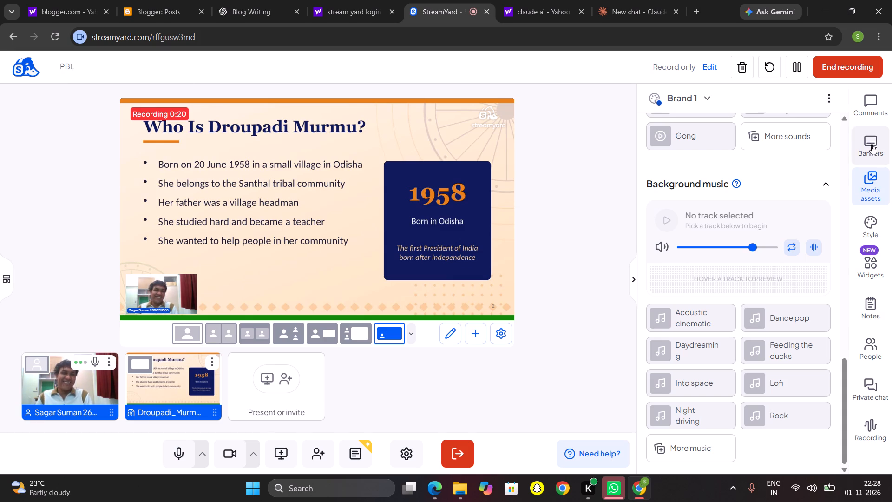
End the PBL recording on the "Who Is Droupadi Murmu?" slide without adding an outro video.
left_click(852, 58)
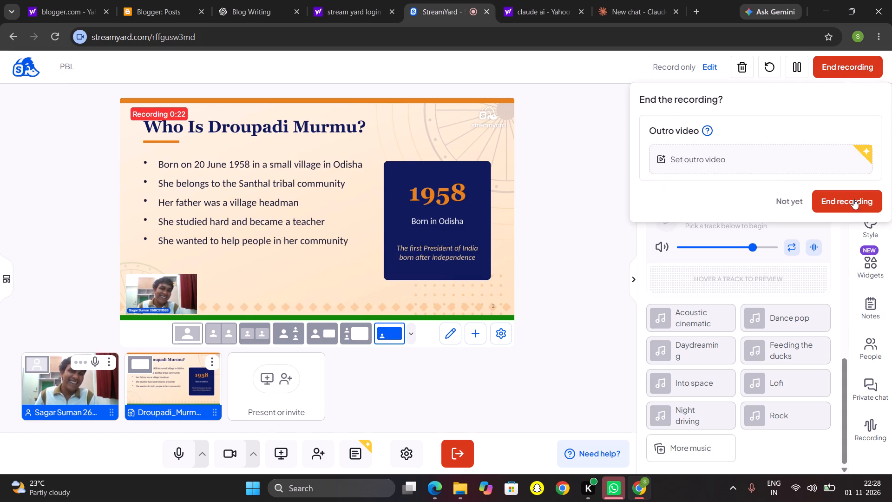
left_click(853, 204)
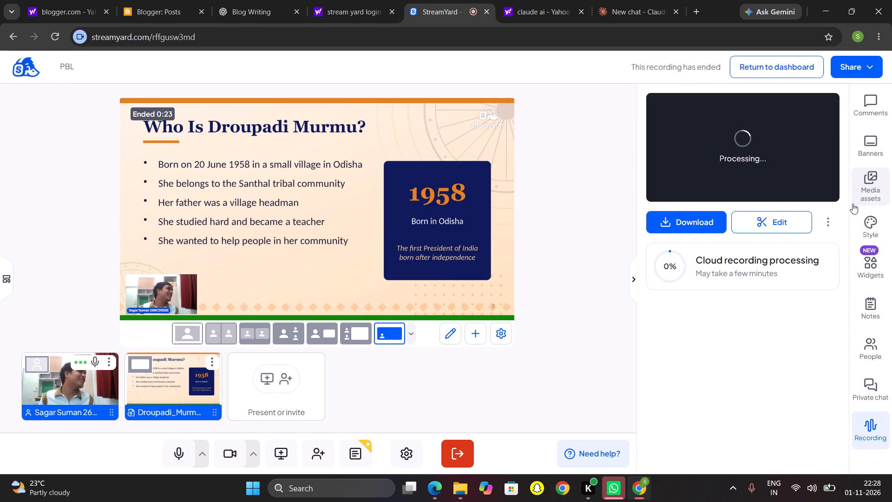
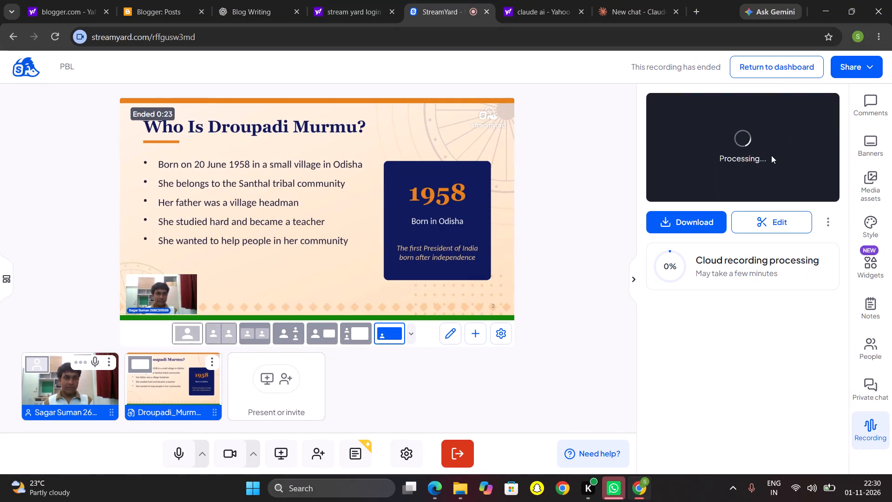
Return to the dashboard from the ended recording, create a new recording titled PBL, and enter its studio.
left_click(827, 227)
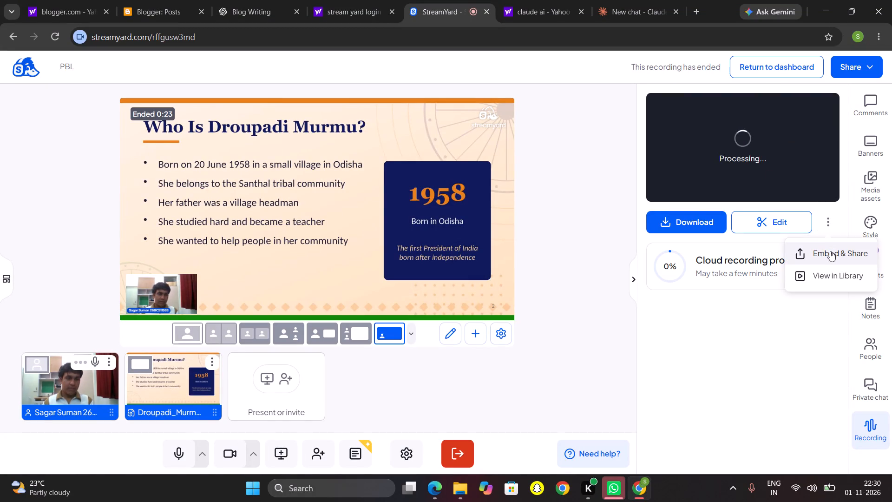
left_click(793, 66)
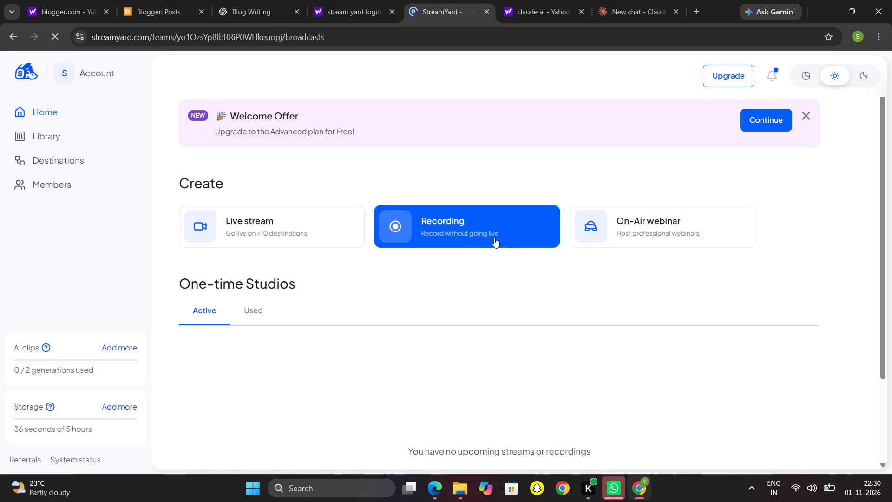
left_click(473, 238)
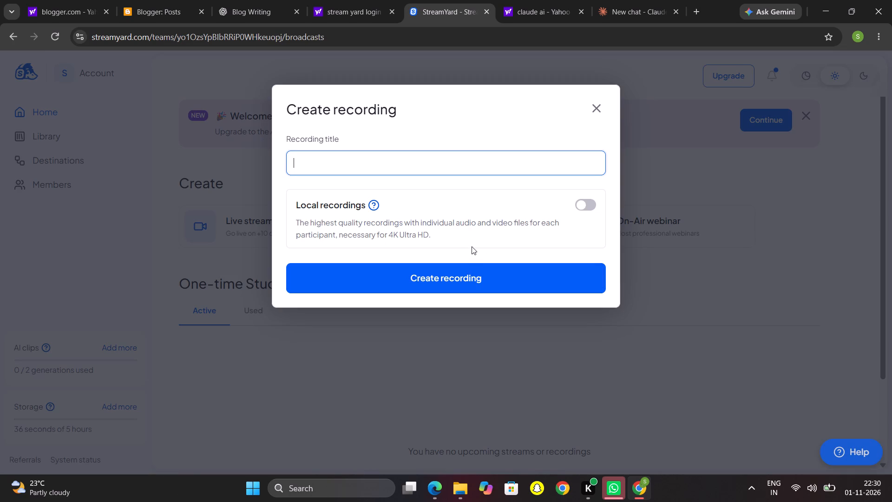
key("p")
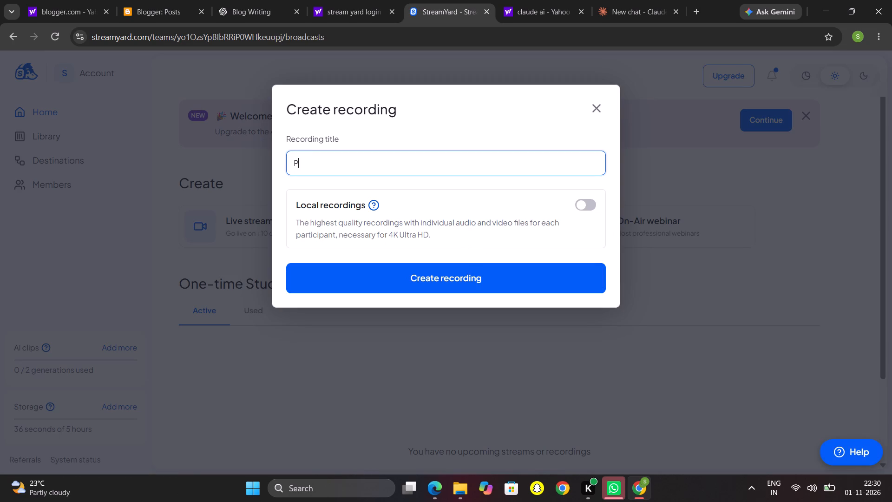
key("b")
key("l")
left_click(424, 279)
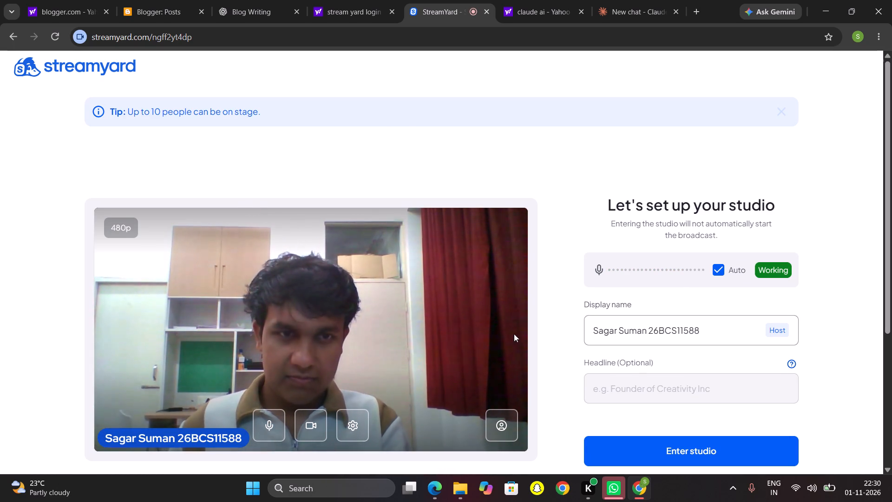
left_click(649, 446)
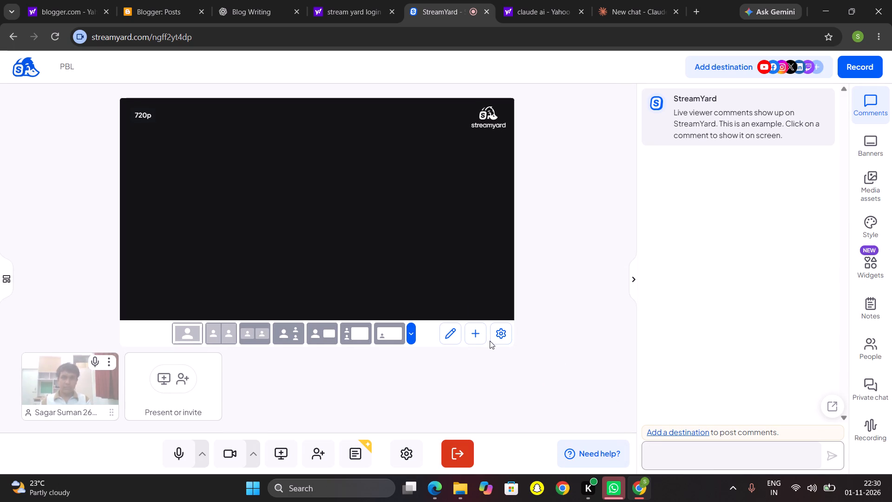
Add the Droupadi Murmu slides and the host's webcam to the stage in the picture-in-picture layout.
left_click(175, 371)
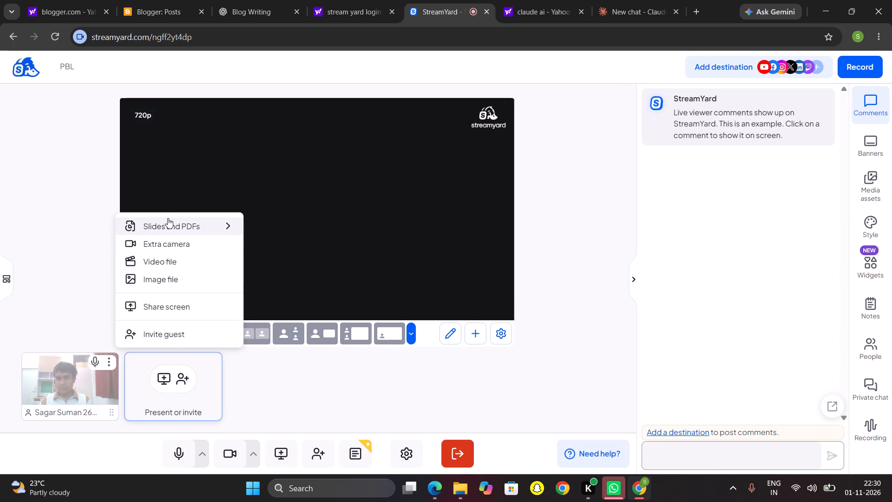
left_click(168, 218)
left_click(165, 283)
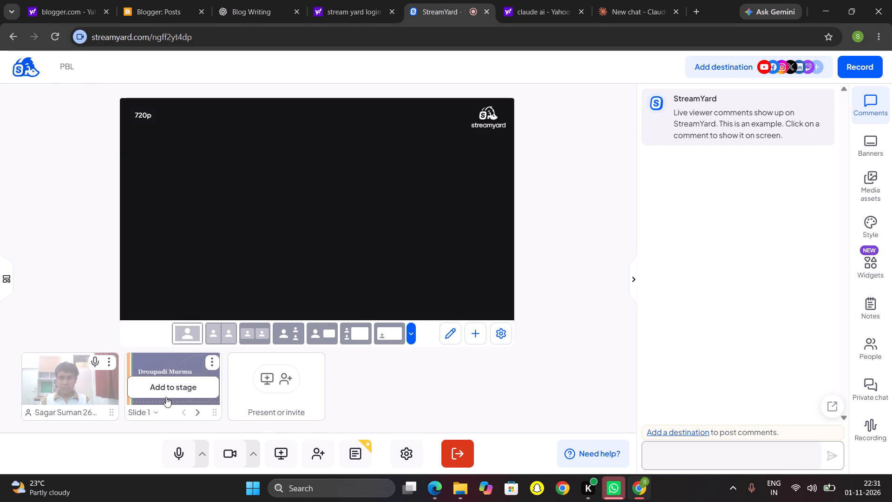
left_click(168, 382)
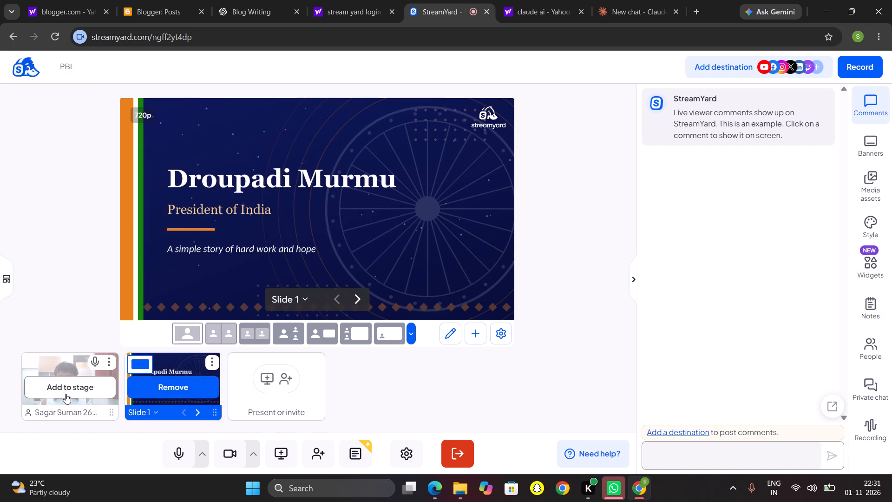
left_click(66, 394)
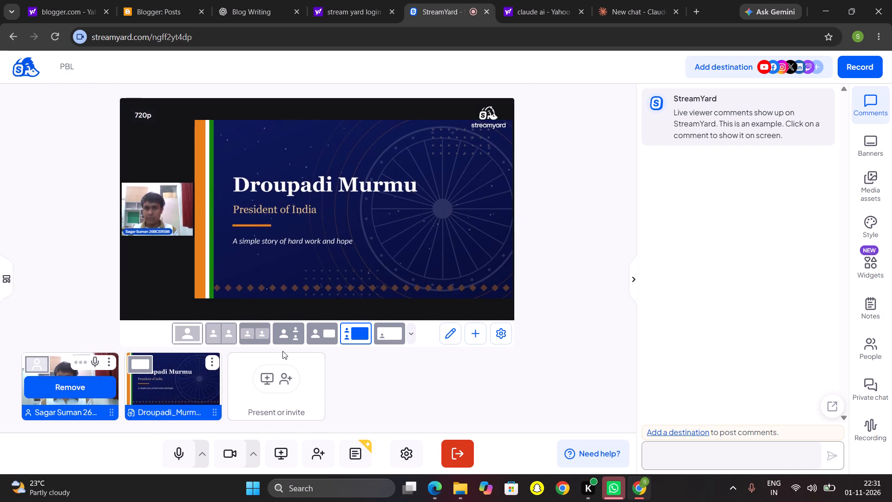
left_click(383, 328)
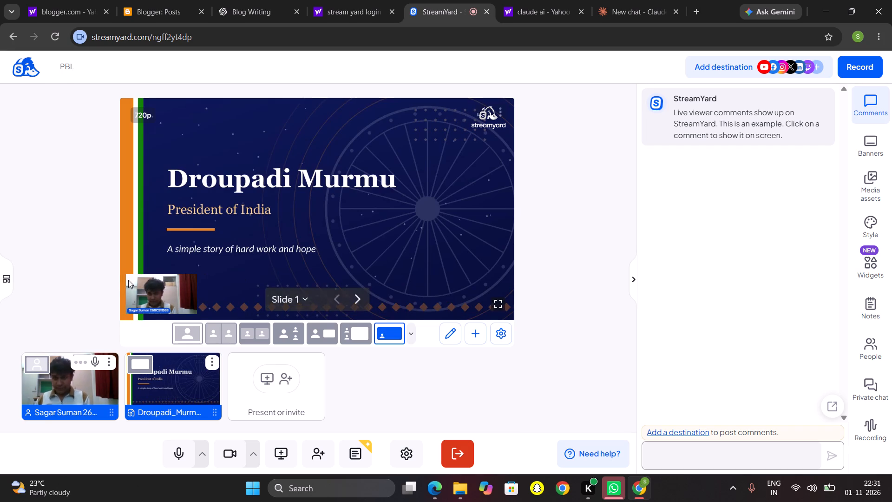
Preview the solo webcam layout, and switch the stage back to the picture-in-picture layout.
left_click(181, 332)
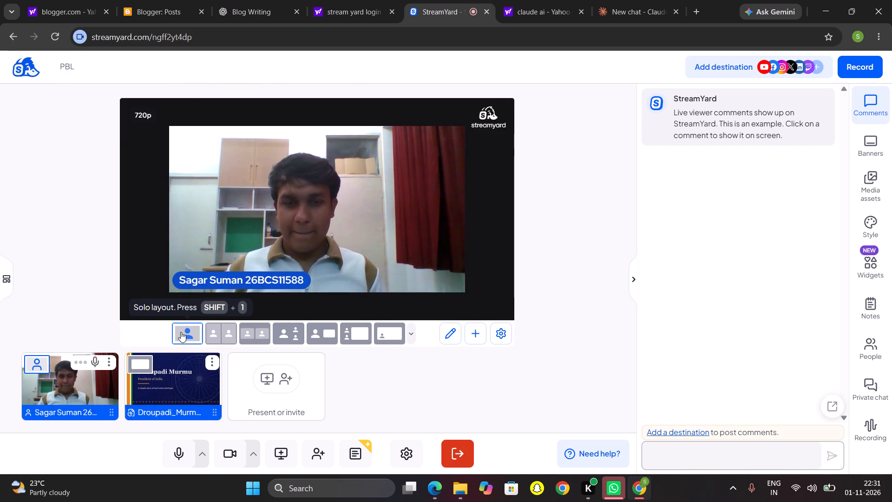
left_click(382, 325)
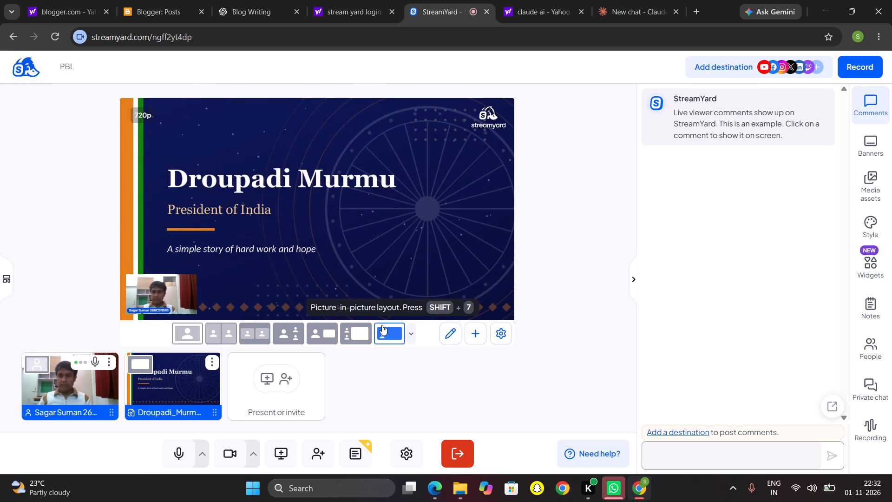
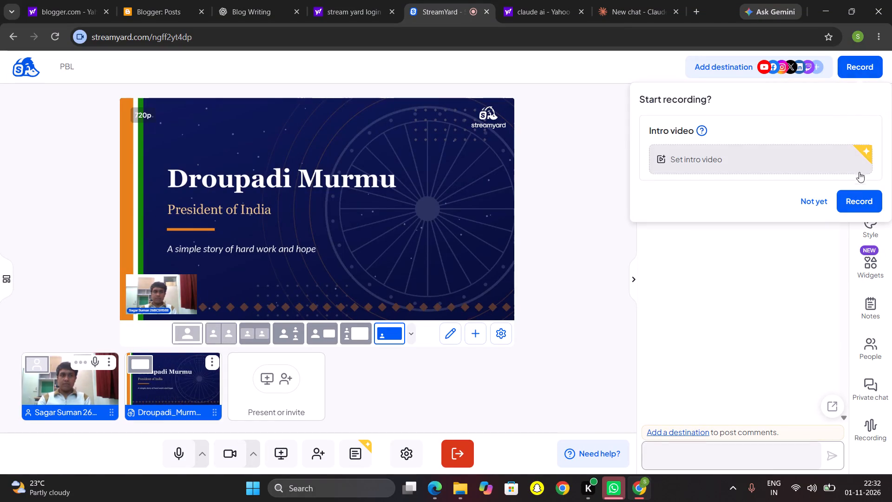
Start recording the PBL session without setting an intro video.
left_click(859, 200)
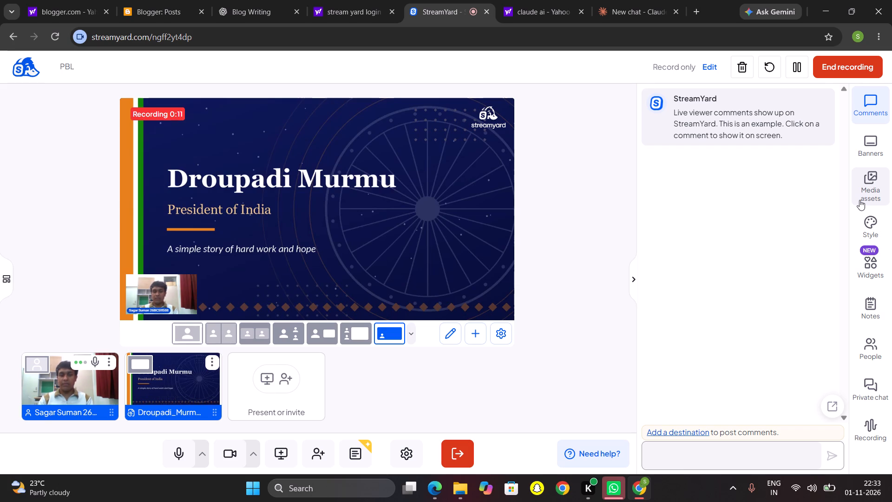
Present the opening slides on the recording, advancing from the title through "Who Is Droupadi Murmu?" to "Her Journey".
key("Right")
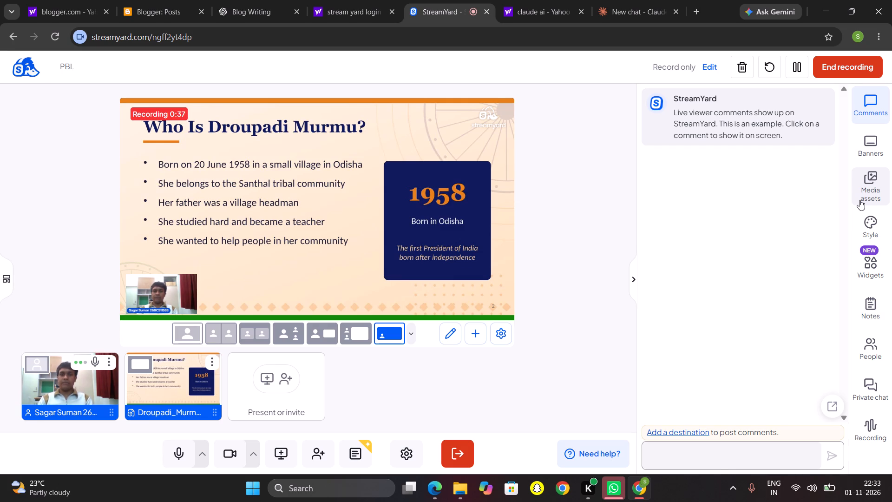
key("Right")
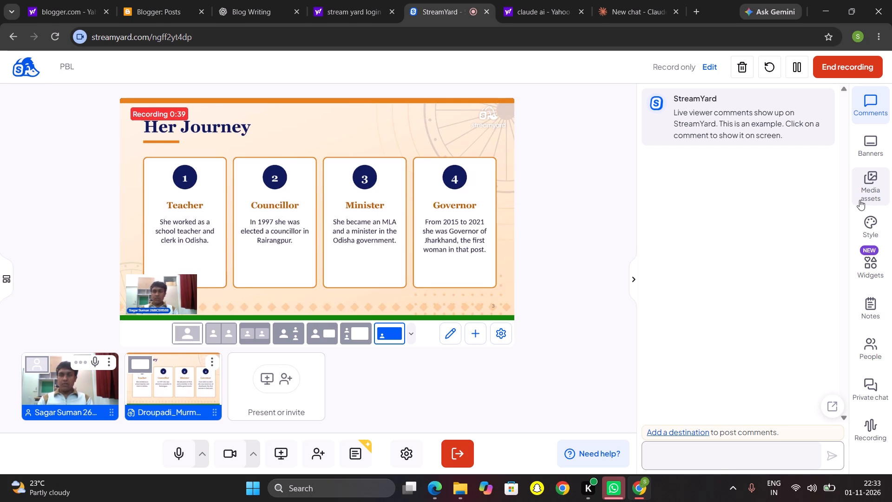
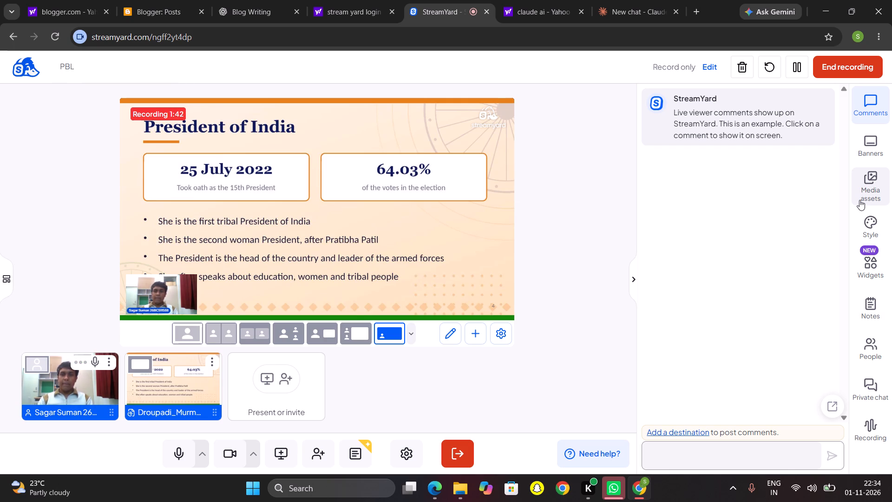
Advance the presented slides from "President of India" to the "Conclusion" slide and present it on the recording.
key("Right")
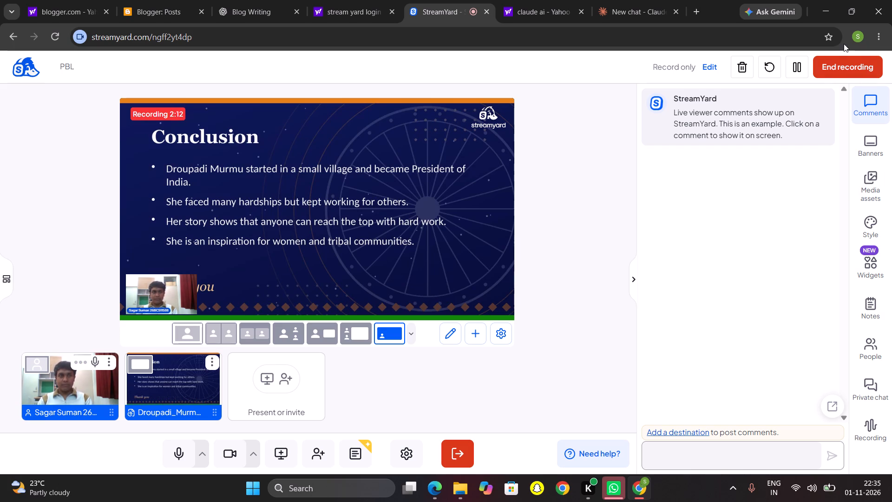
End the PBL recording without setting an outro video.
left_click(846, 68)
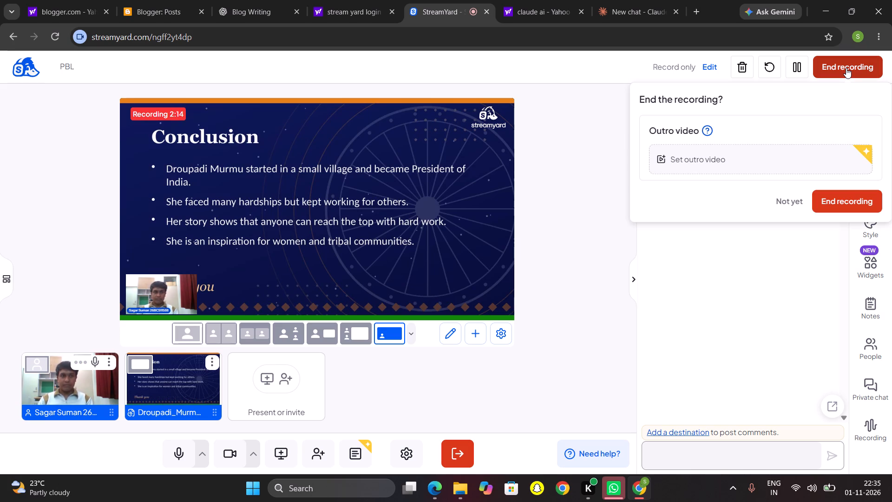
left_click(851, 198)
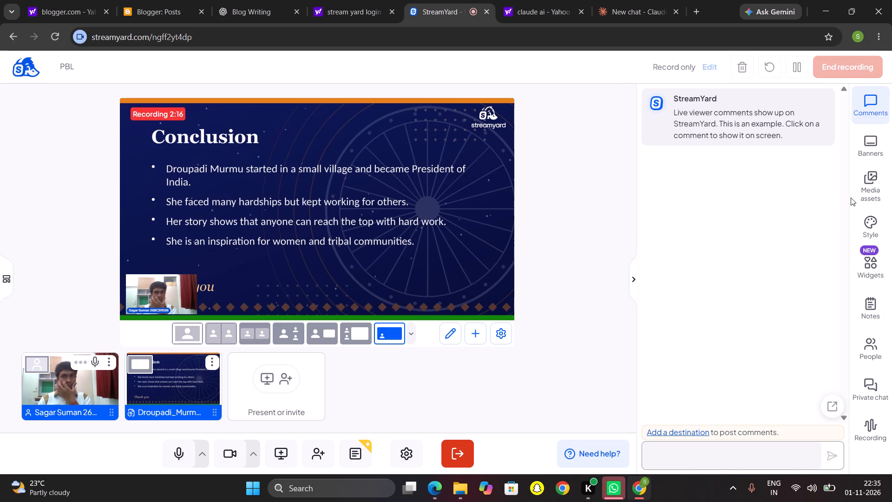
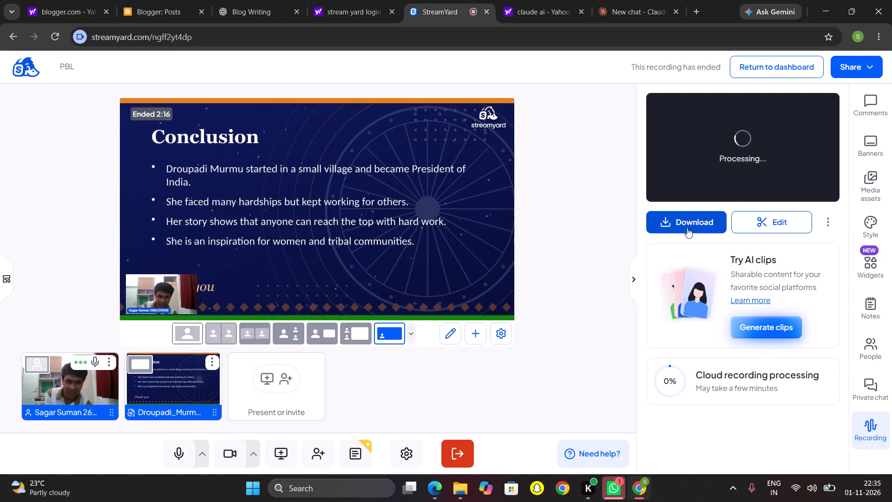
Start downloads of the finished PBL take as both the full video recording and the audio-only recording.
left_click(689, 225)
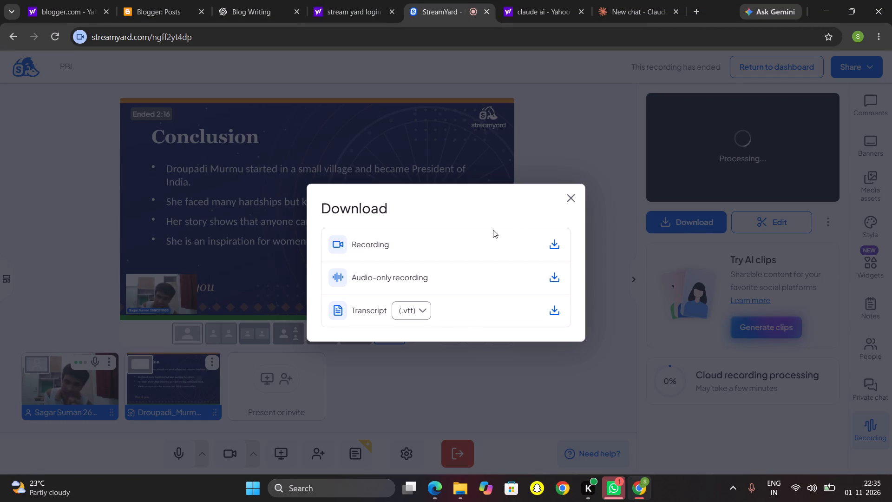
left_click(552, 245)
left_click(552, 291)
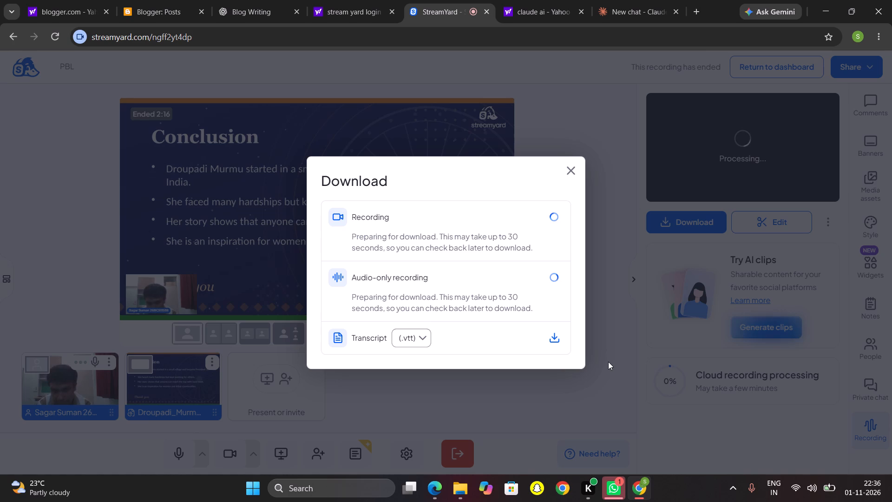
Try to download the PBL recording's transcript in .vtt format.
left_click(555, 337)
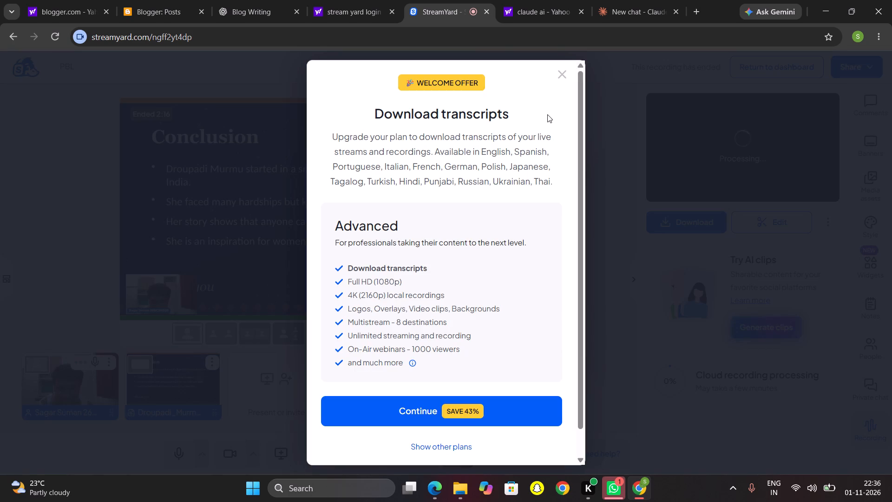
Dismiss the transcript upgrade offer and close the download options for the PBL recording.
left_click(558, 79)
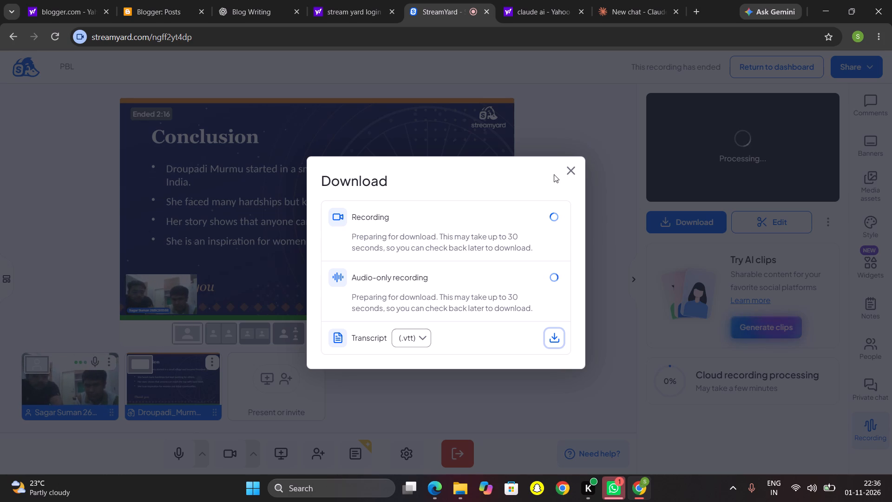
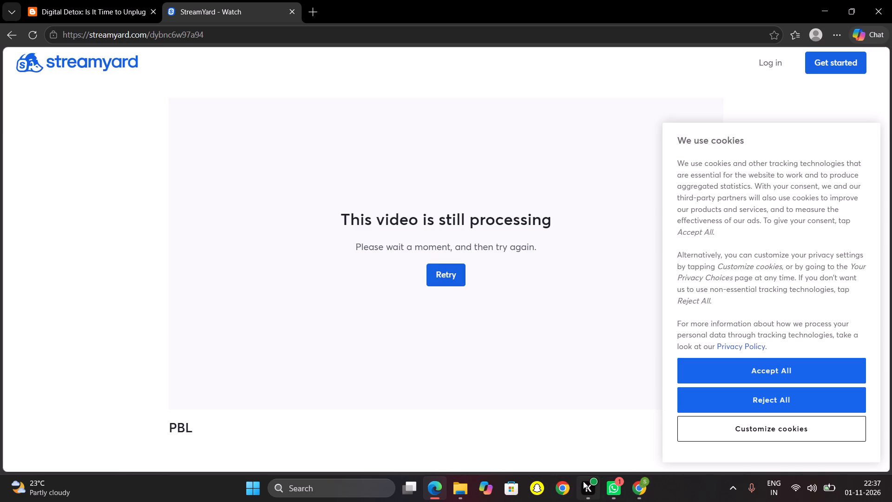
Switch from the shared video page in Edge back to the PBL recording's StreamYard studio in Chrome.
left_click(645, 492)
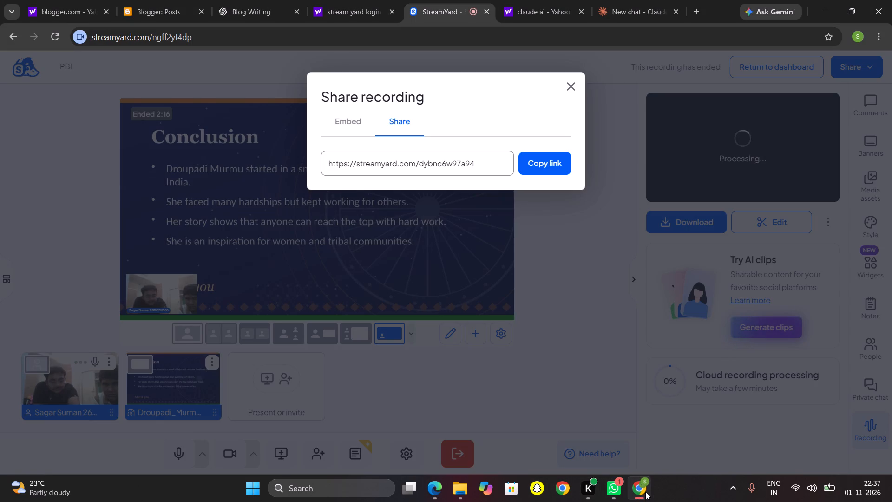
Close the Share recording dialog for the PBL take without copying its link.
left_click(569, 81)
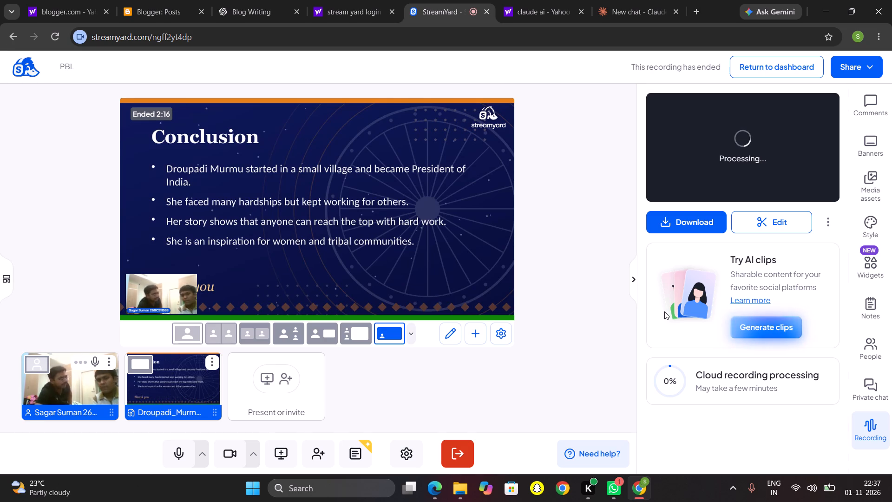
Check the Windows microphone privacy settings for app access and close the Settings window.
left_click(758, 485)
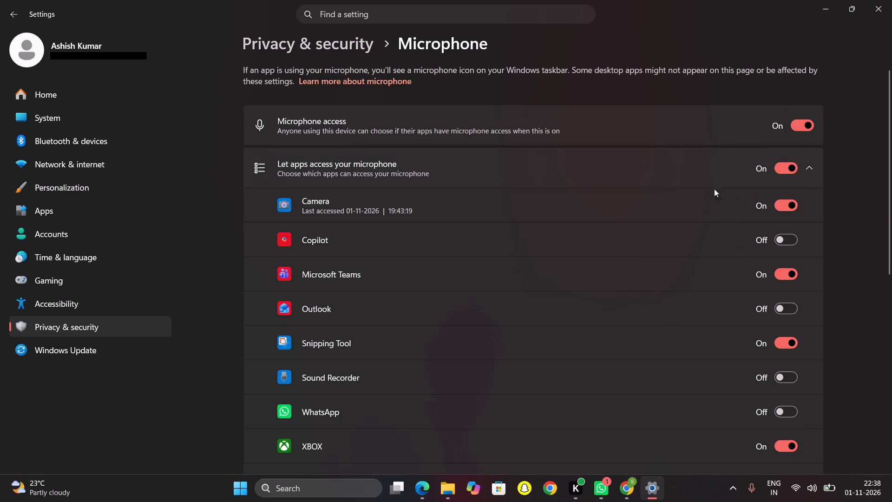
left_click(878, 7)
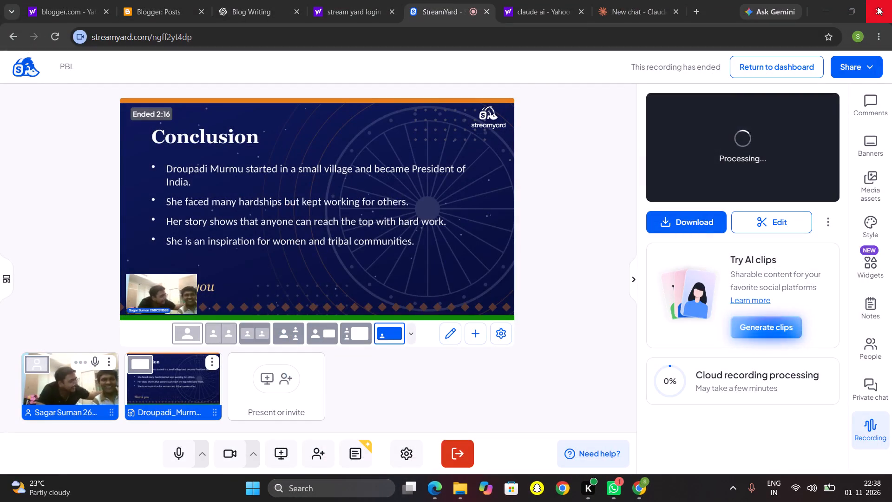
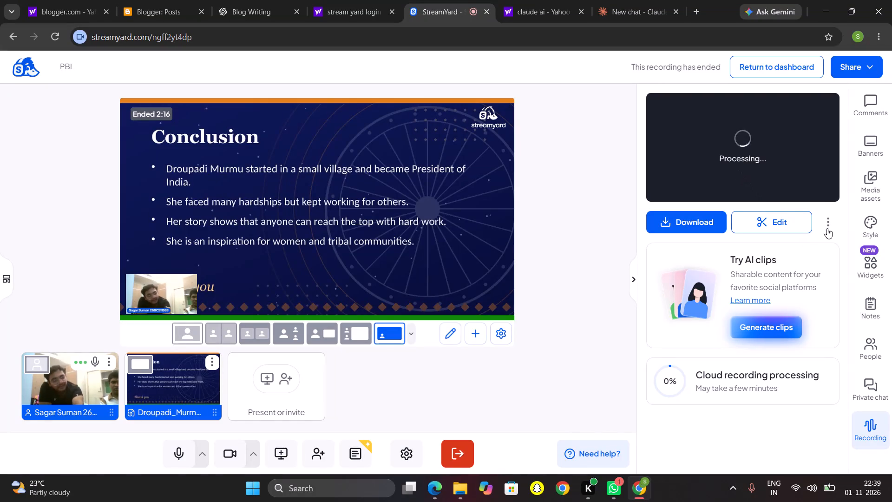
Open the share options of the ended PBL recording and copy its share link.
left_click(826, 222)
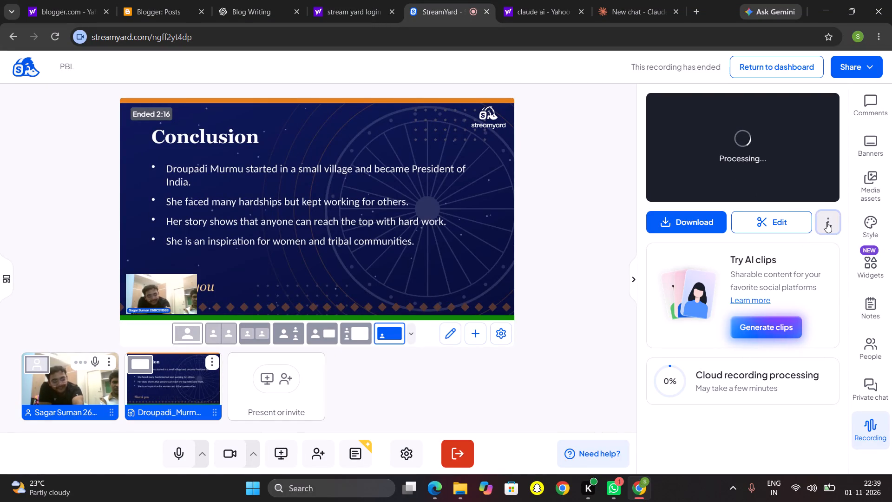
left_click(818, 248)
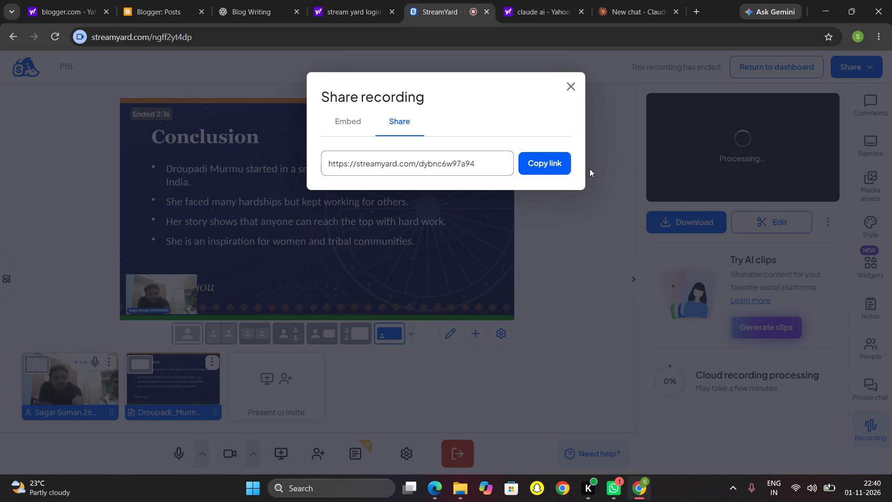
left_click(542, 162)
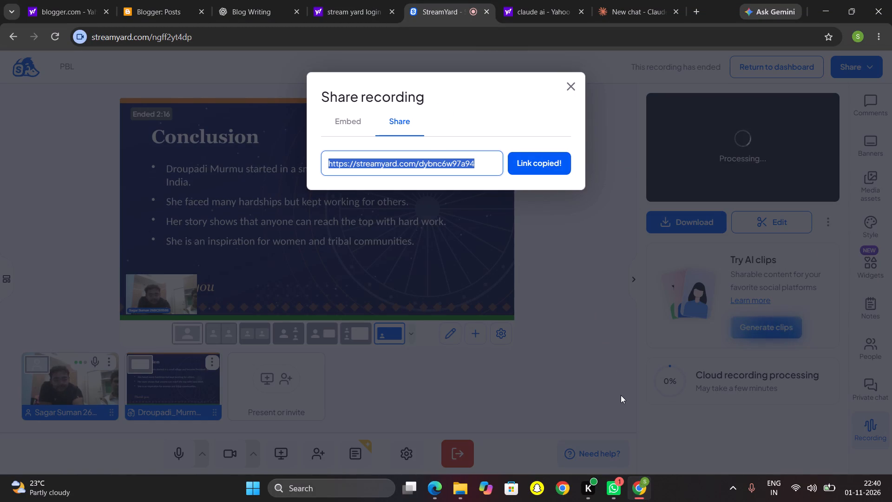
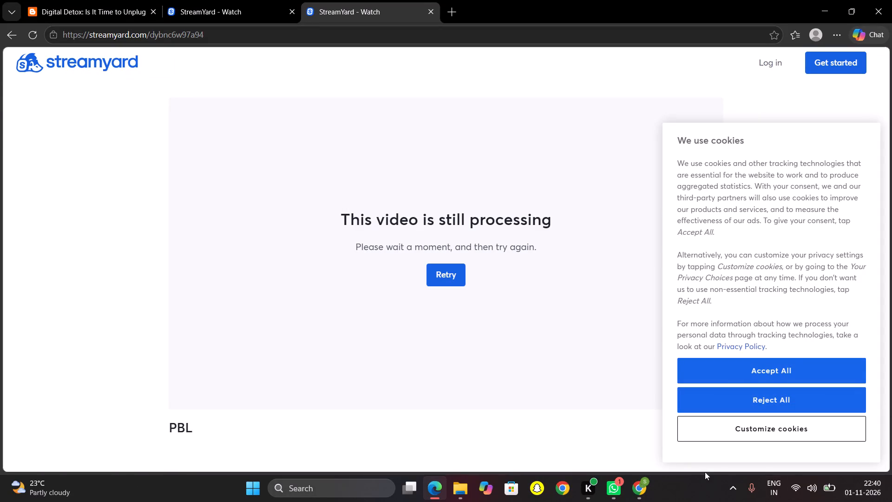
Return to the StreamYard studio in Google Chrome and close the Share recording dialog.
left_click(636, 483)
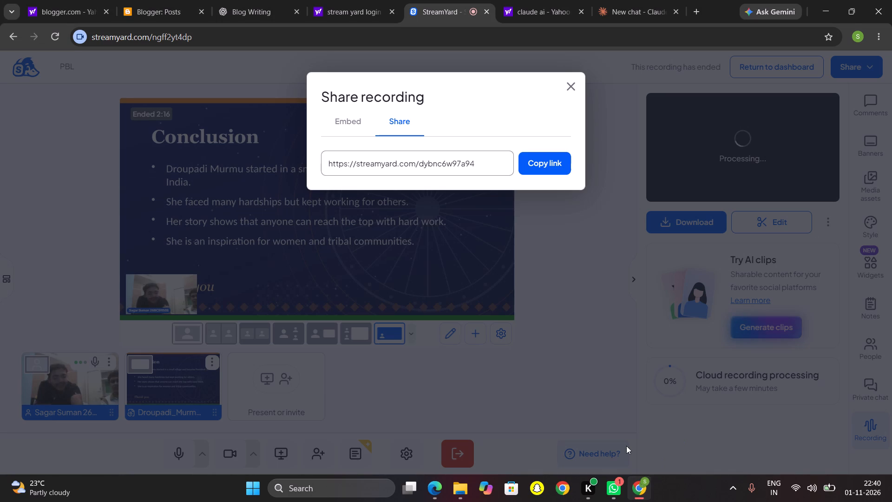
left_click(571, 84)
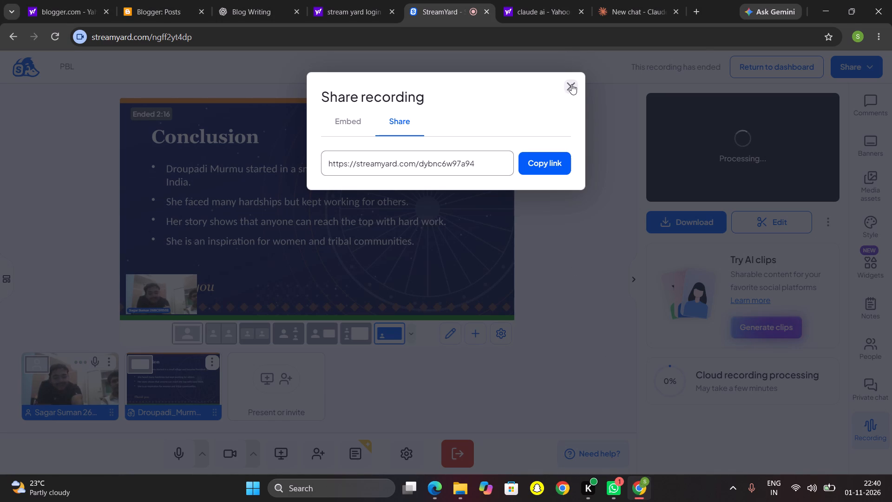
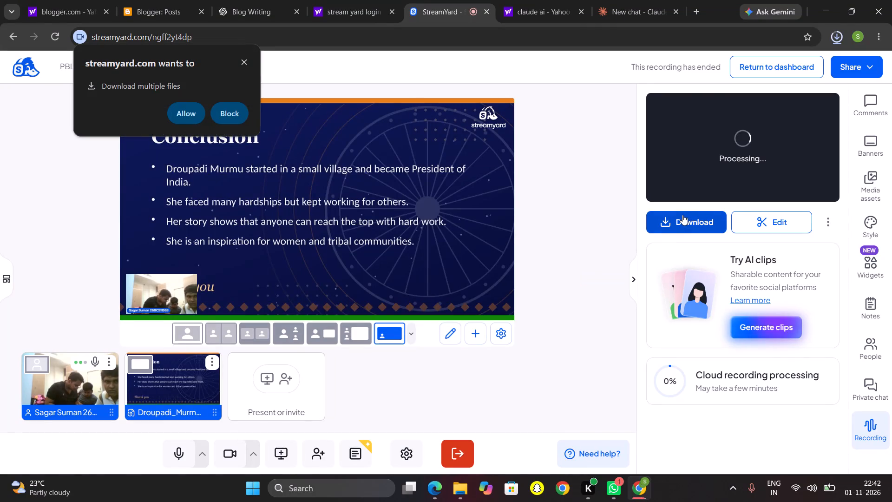
Reopen the download options for the PBL recording and allow streamyard.com to download multiple files.
left_click(682, 216)
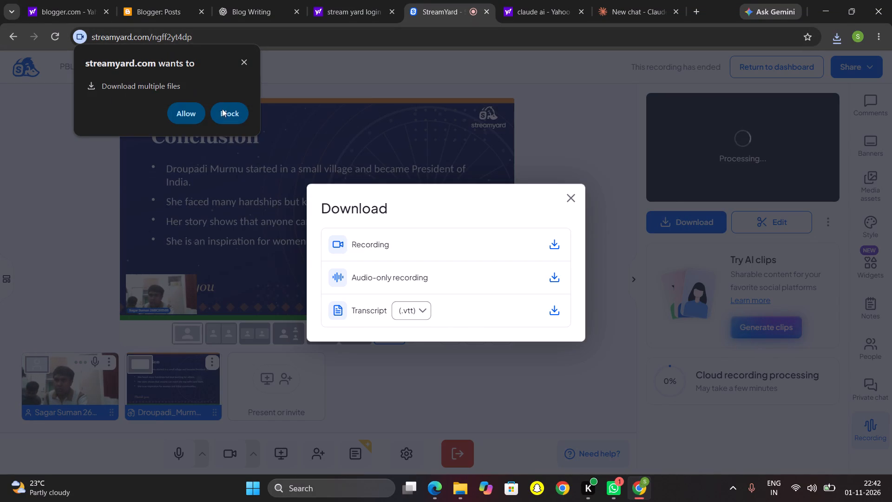
left_click(177, 110)
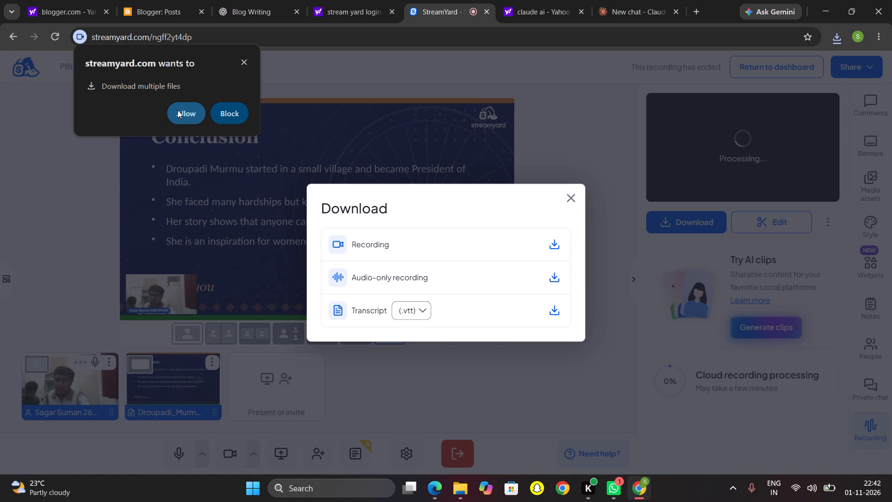
Allow streamyard.com to download multiple files so the audio-only recording is saved.
left_click(177, 110)
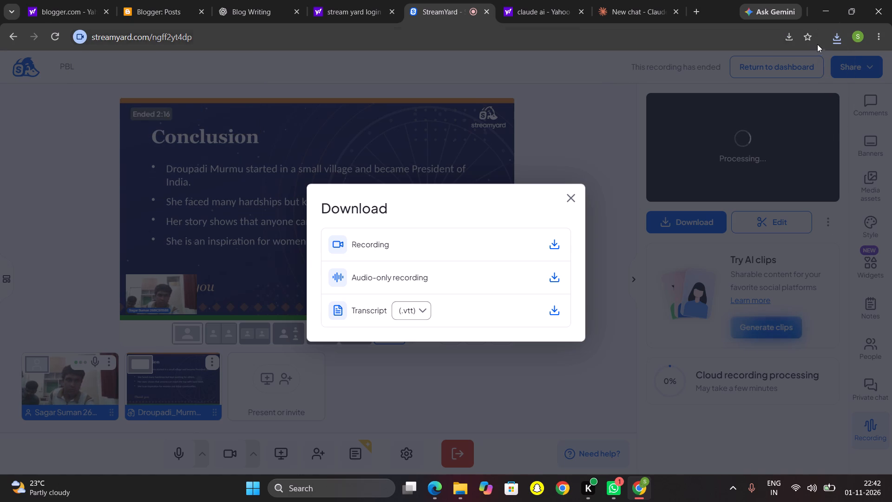
Open the downloaded audio recording PBL.mp3 from the recent downloads for playback in Media Player.
left_click(830, 40)
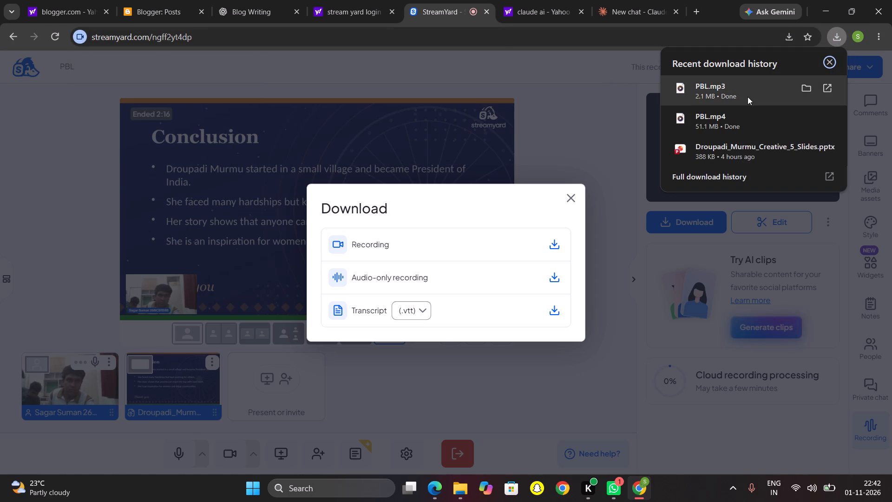
left_click(731, 96)
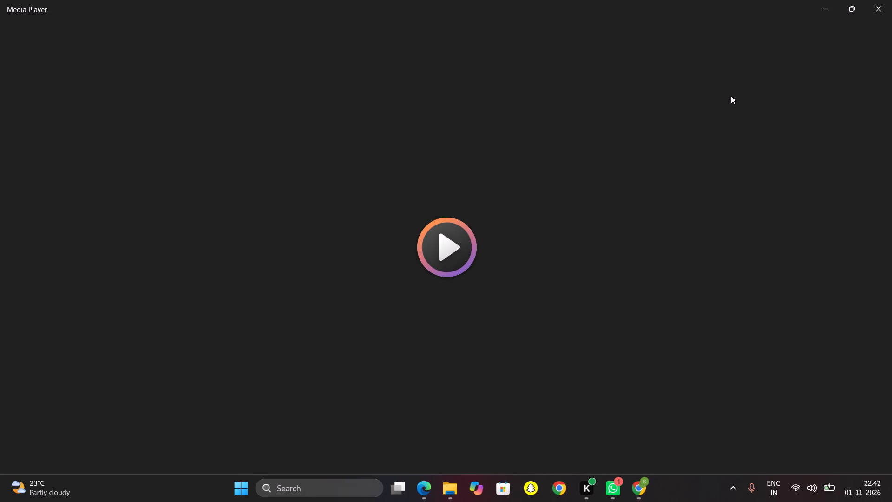
left_click(580, 222)
double_click(580, 222)
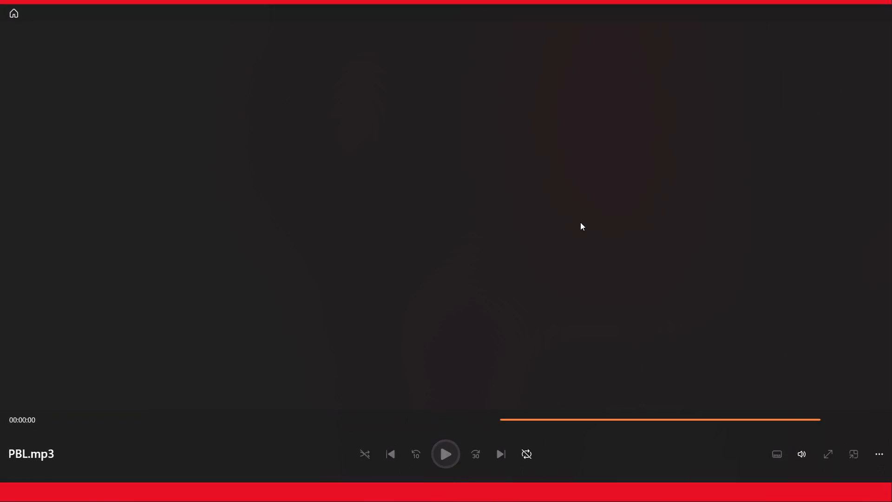
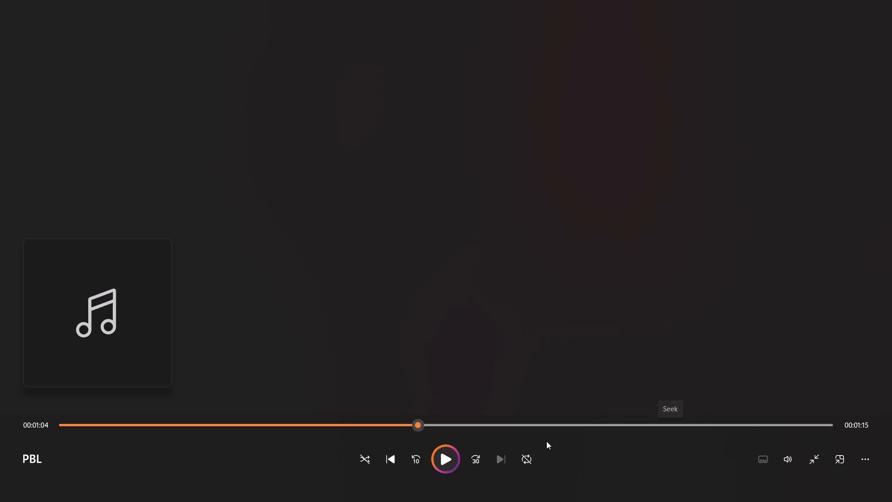
Resume playback of the PBL audio recording for a few seconds and pause it again.
left_click(443, 462)
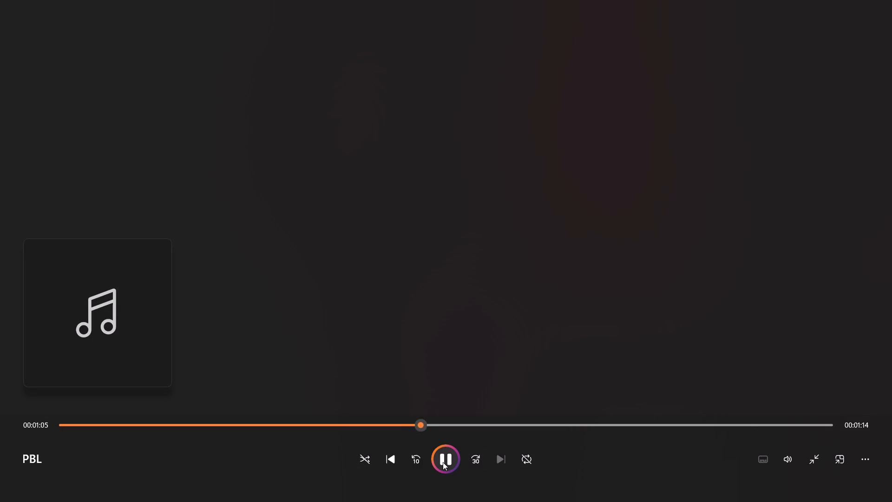
left_click(453, 343)
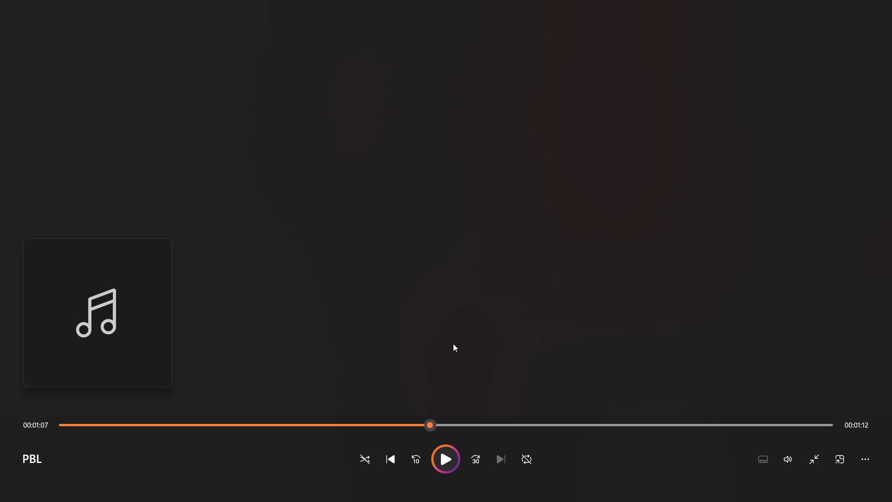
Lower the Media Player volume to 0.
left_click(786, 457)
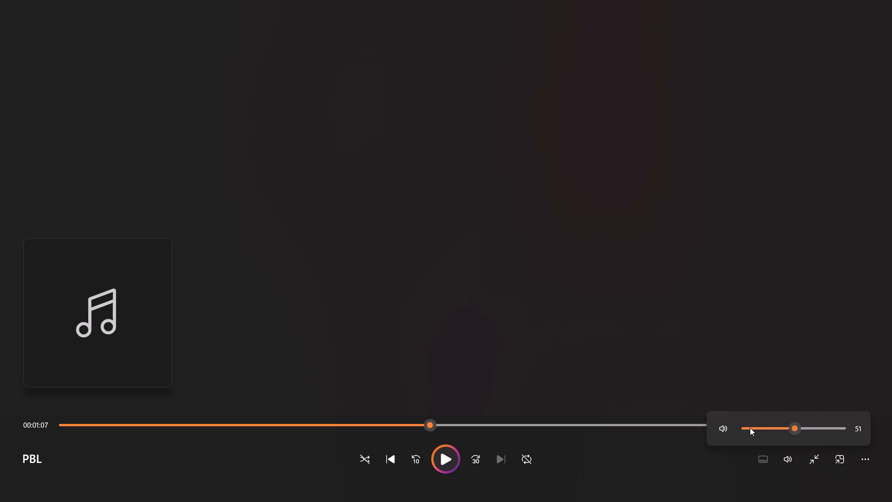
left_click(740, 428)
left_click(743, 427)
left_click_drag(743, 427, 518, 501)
Exit the full-screen view of Media Player.
left_click(814, 457)
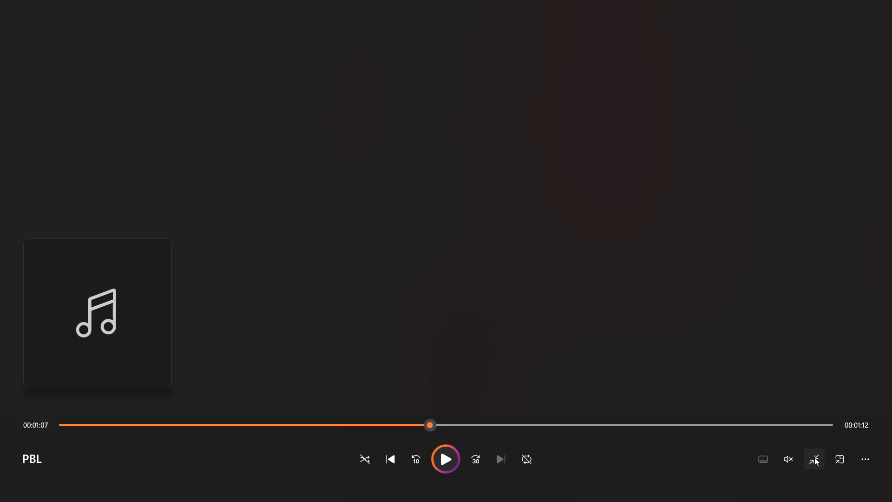
left_click(814, 457)
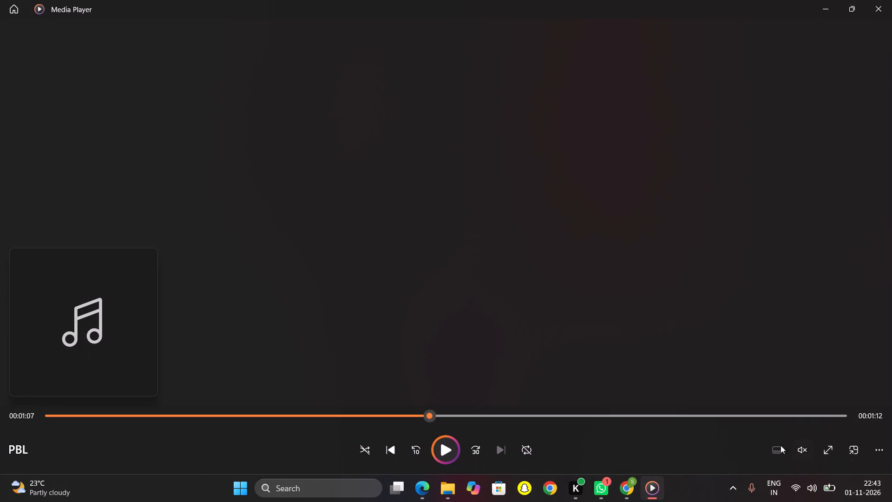
Switch to Chrome, dismiss the recording's Download dialog and leave the StreamYard studio.
left_click(629, 487)
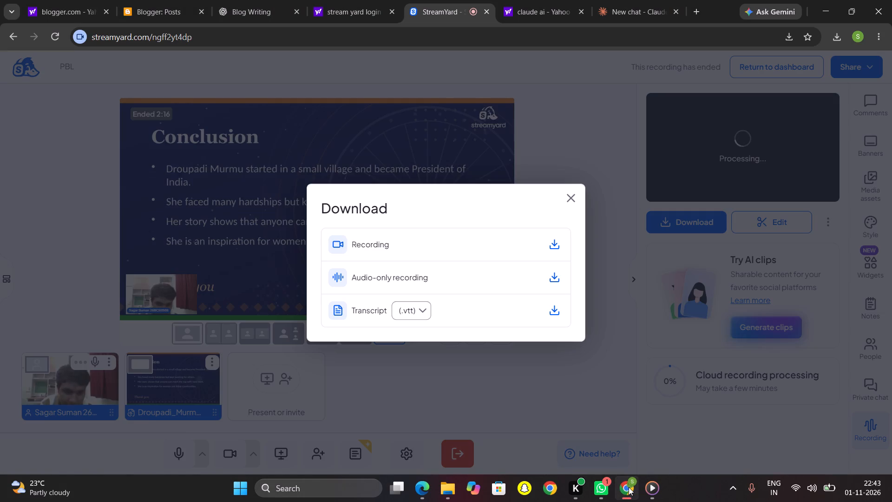
left_click(569, 200)
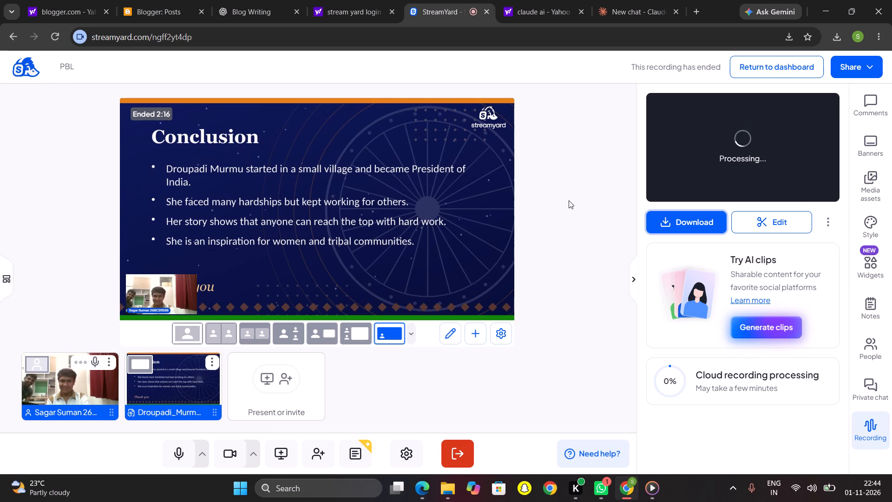
left_click(462, 446)
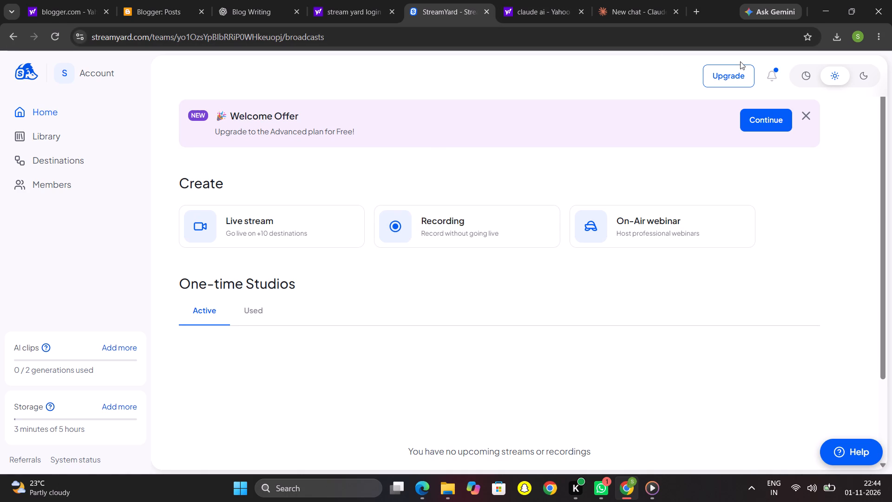
Open the downloaded video recording PBL.mp4 from the recent downloads for playback.
left_click(839, 36)
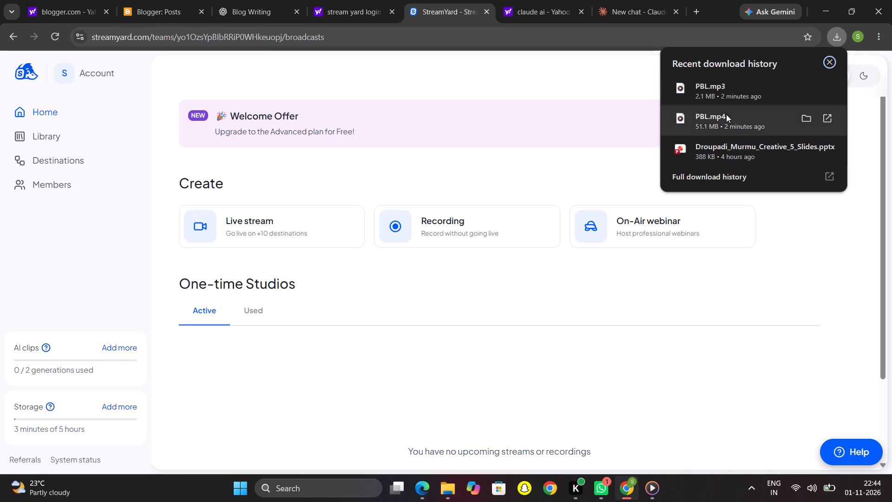
left_click(726, 113)
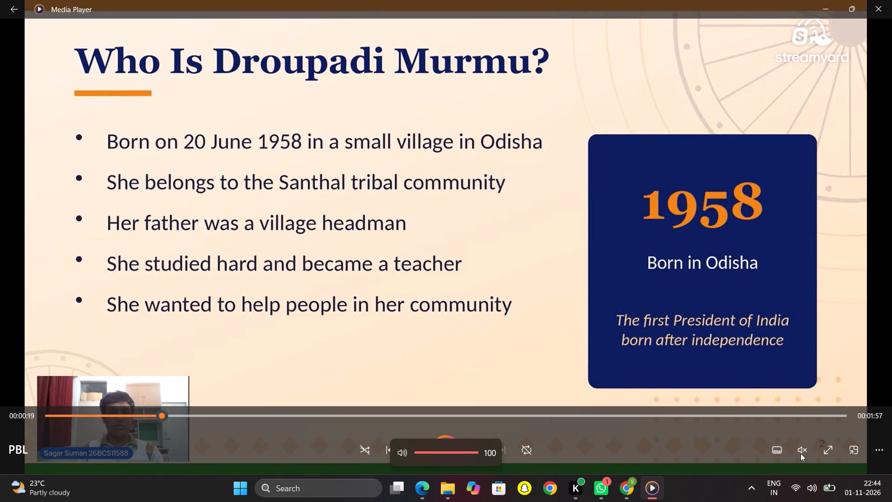
Raise the Media Player volume to 100 while the PBL video plays.
left_click(800, 450)
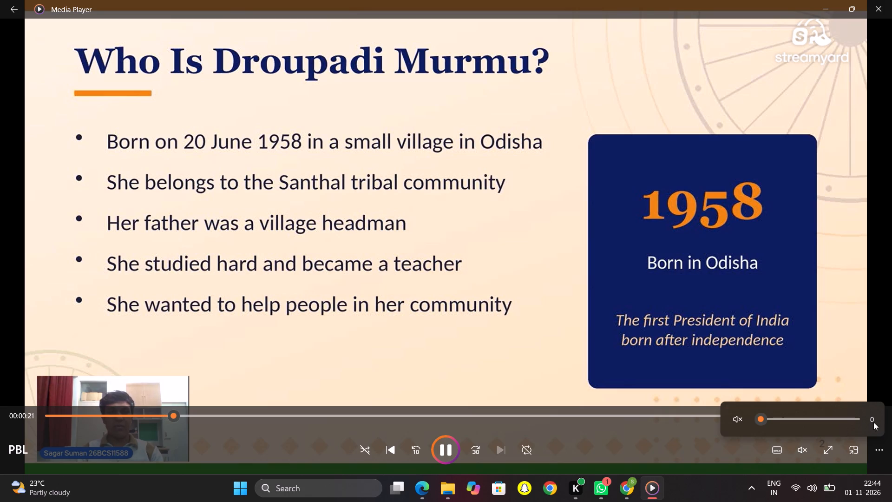
left_click(861, 415)
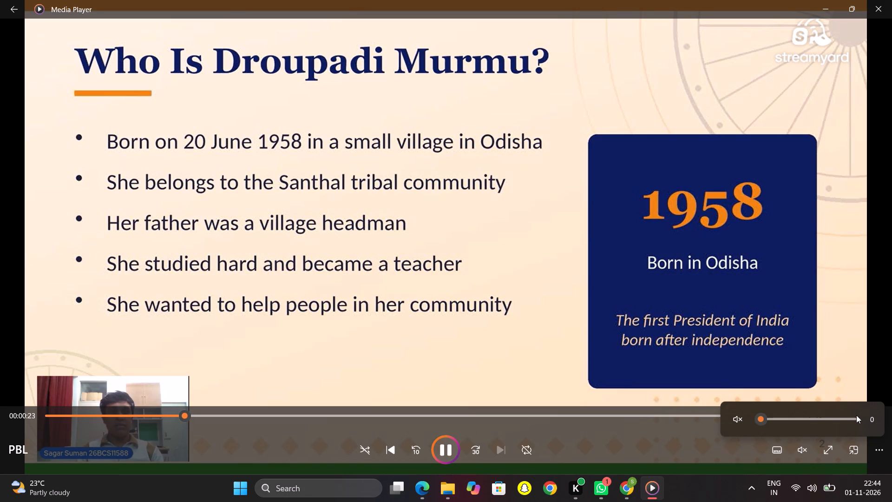
left_click(856, 415)
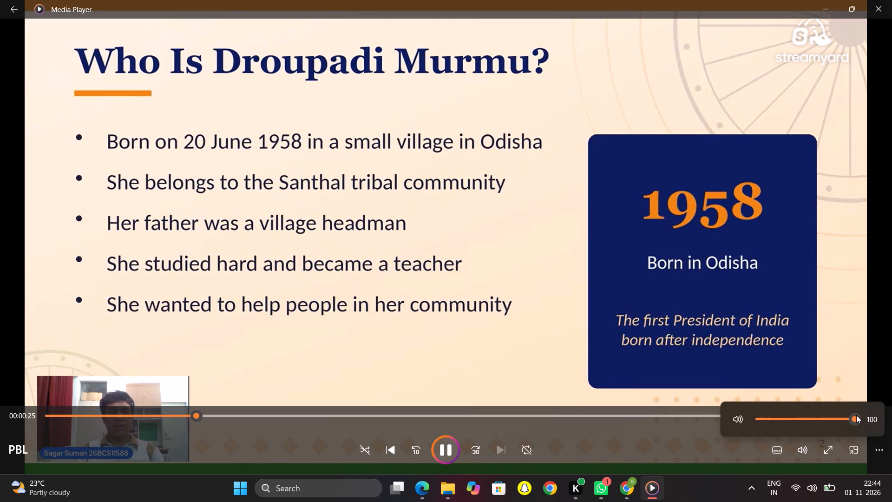
left_click(891, 298)
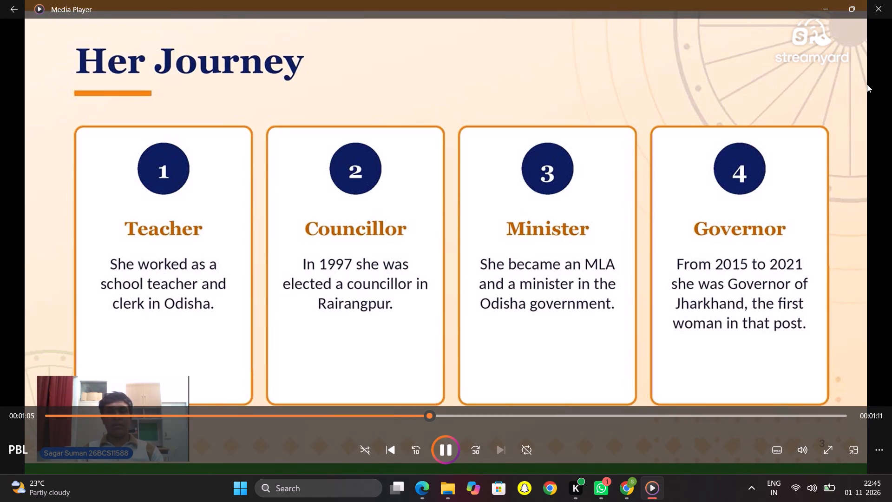
Check the volume setting during the Her Journey slide and close Media Player.
left_click(810, 443)
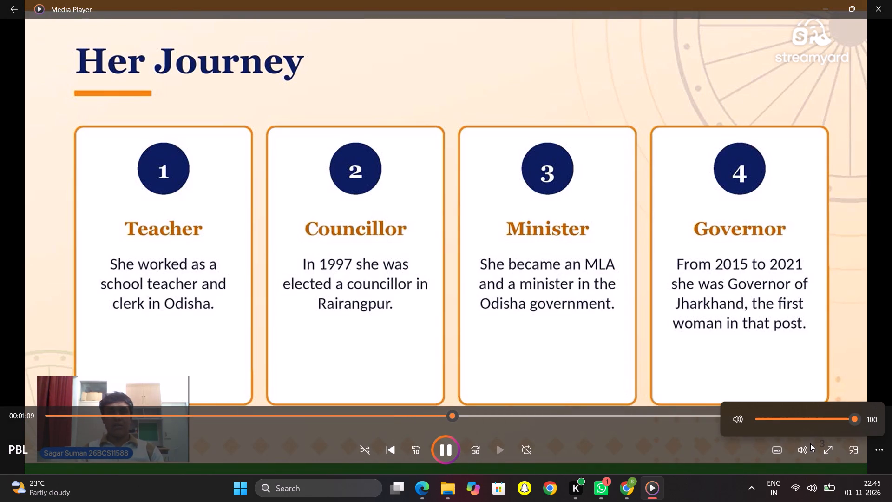
left_click(879, 11)
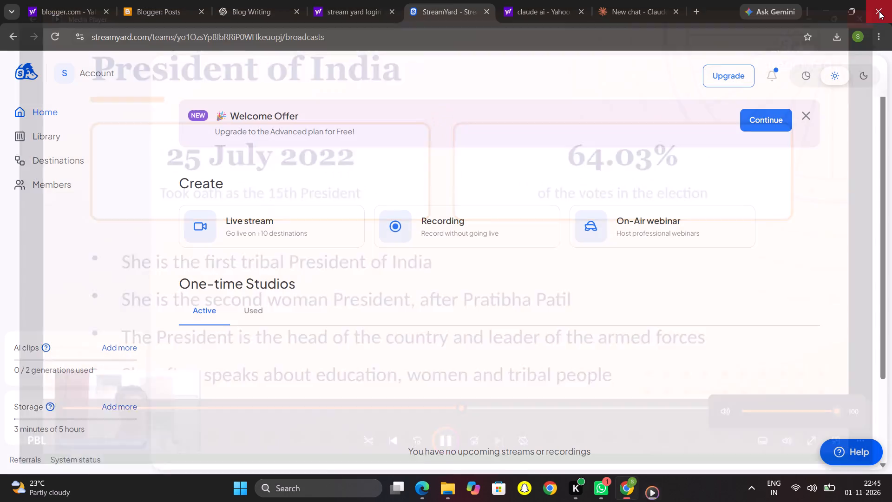
left_click(879, 11)
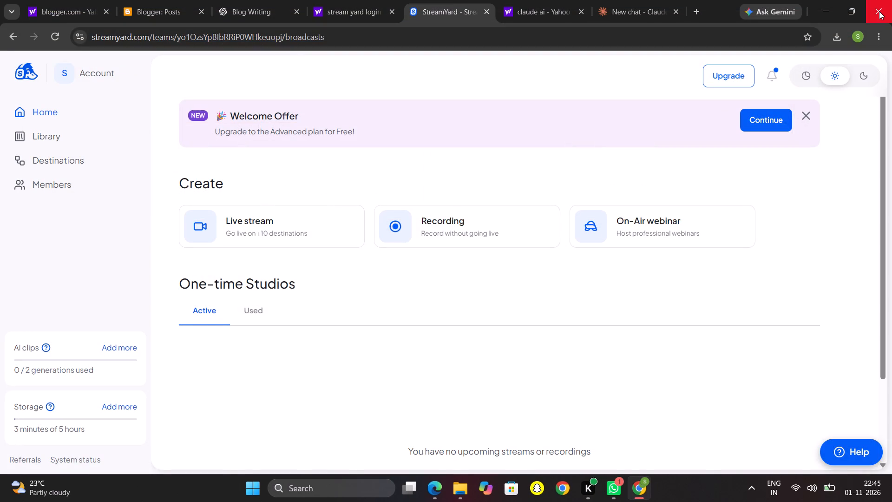
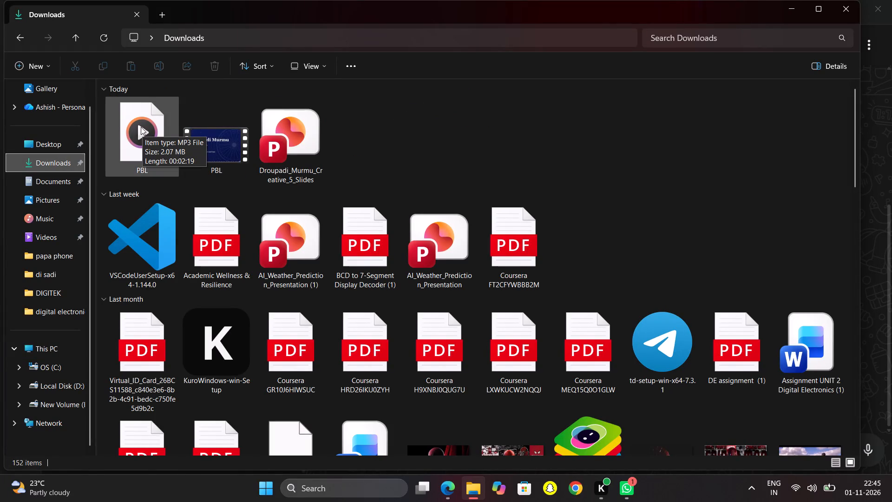
Play the PBL video recording from Downloads again to check its opening slide, and close the player.
left_click(217, 151)
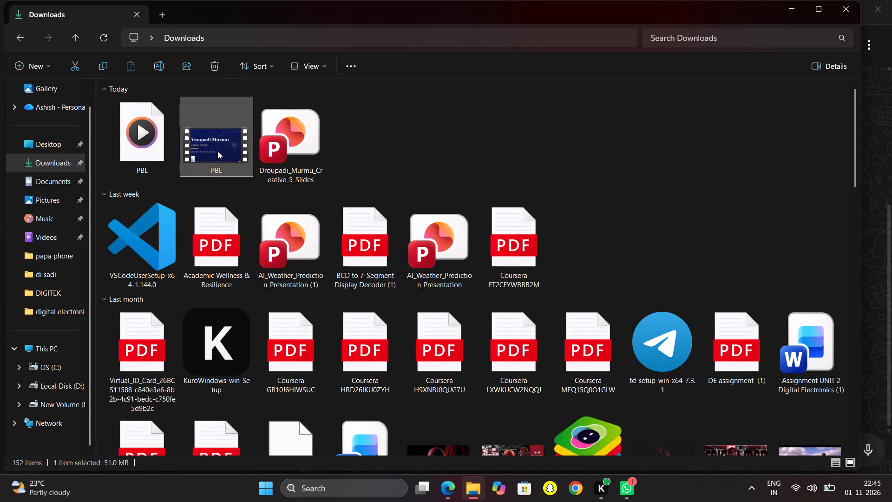
double_click(217, 151)
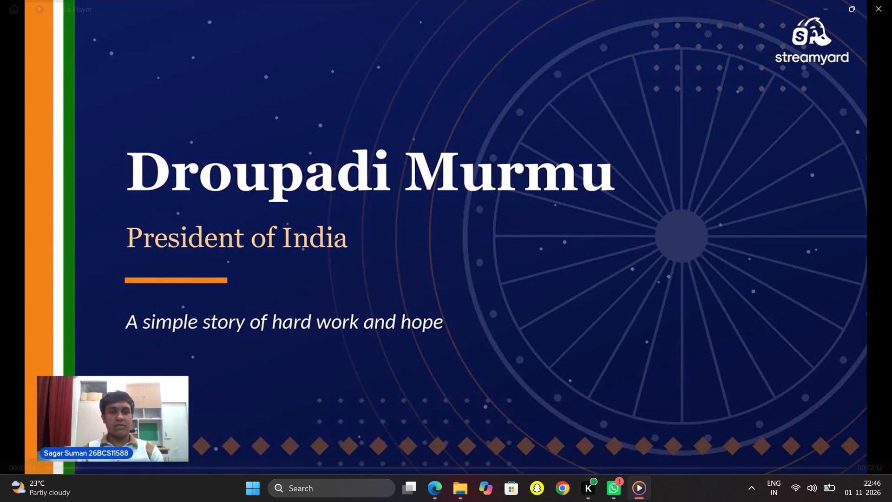
left_click(888, 0)
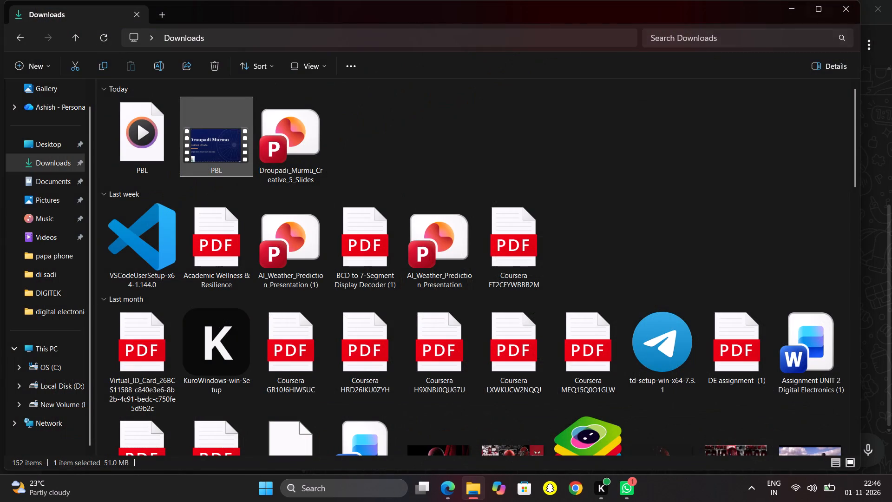
Delete the PBL MP3 audio recording from the Downloads folder.
right_click(153, 135)
left_click(327, 145)
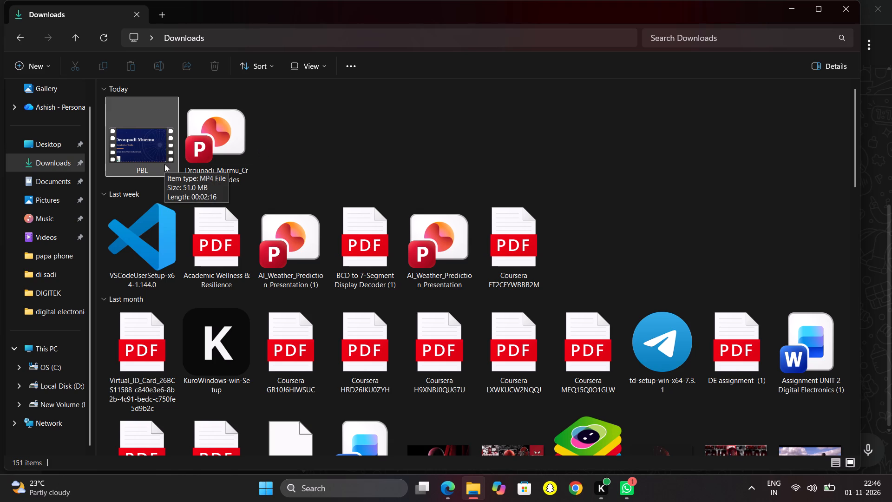
Bring up the available file actions for the PBL MP4 video in Downloads.
right_click(164, 164)
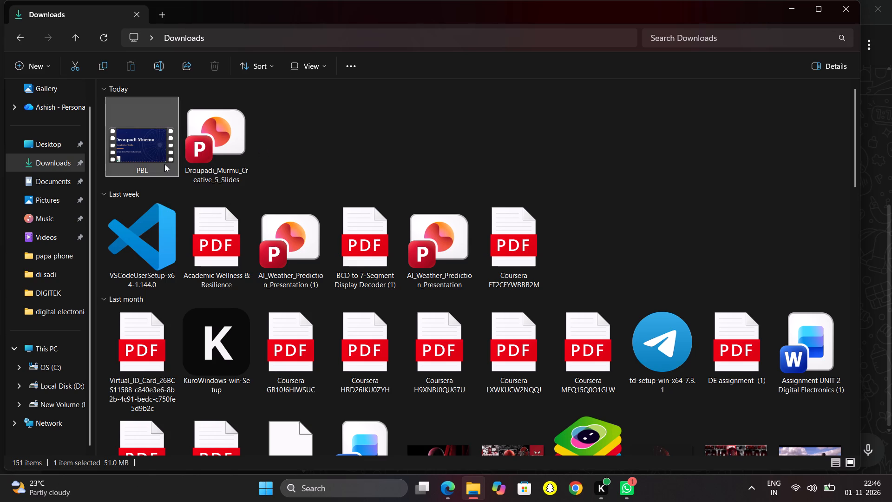
left_click(298, 137)
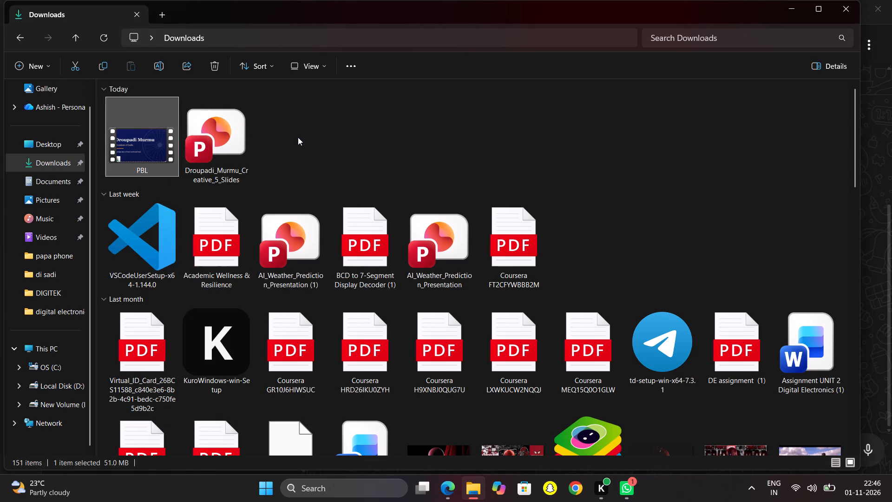
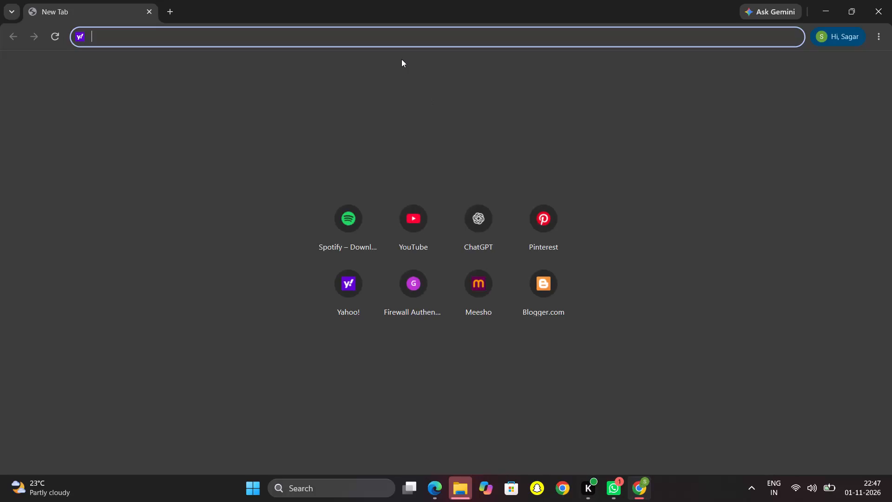
Switch to Chrome and copy the download link of PBL.mp4 from the download history.
left_click(877, 37)
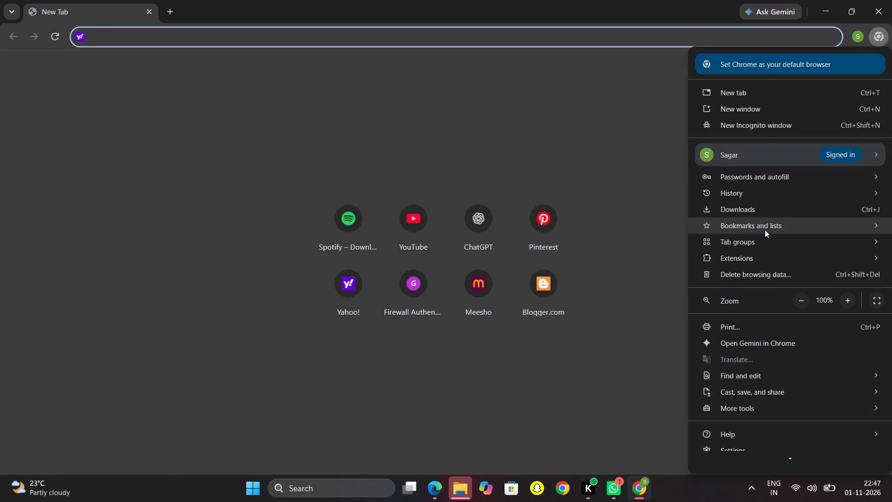
left_click(771, 203)
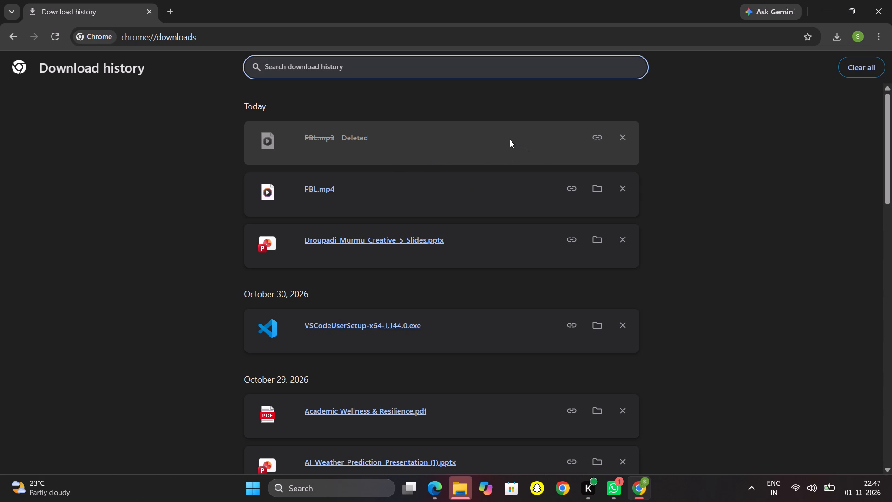
right_click(367, 202)
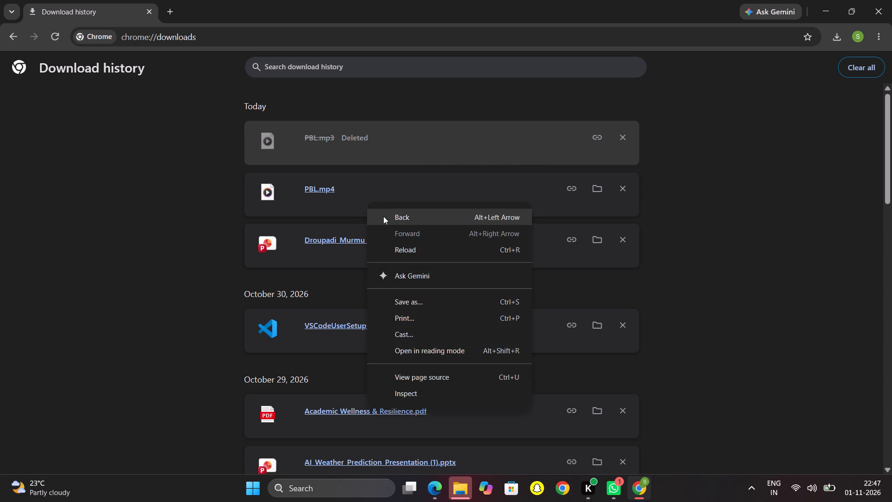
left_click(573, 190)
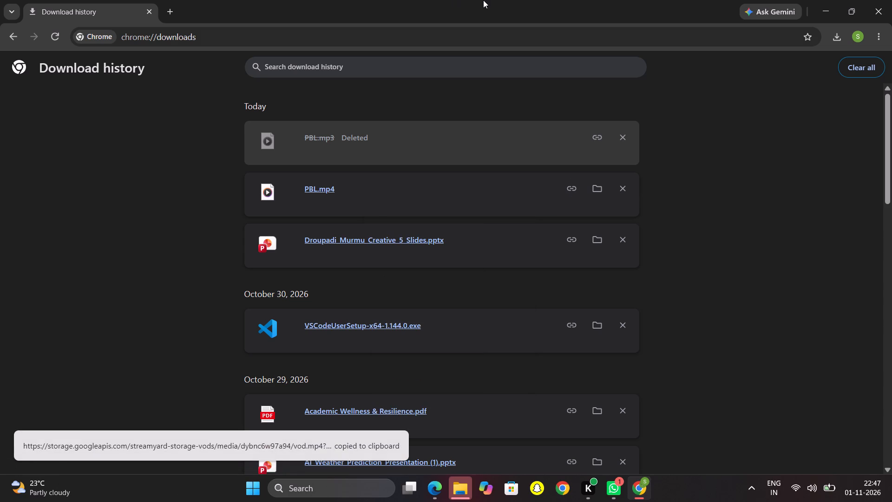